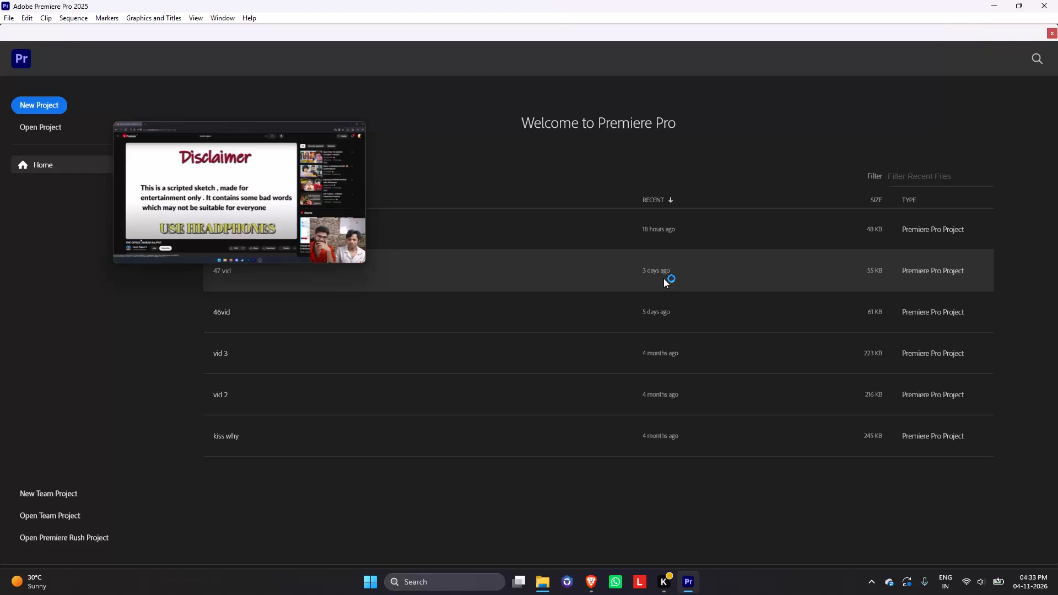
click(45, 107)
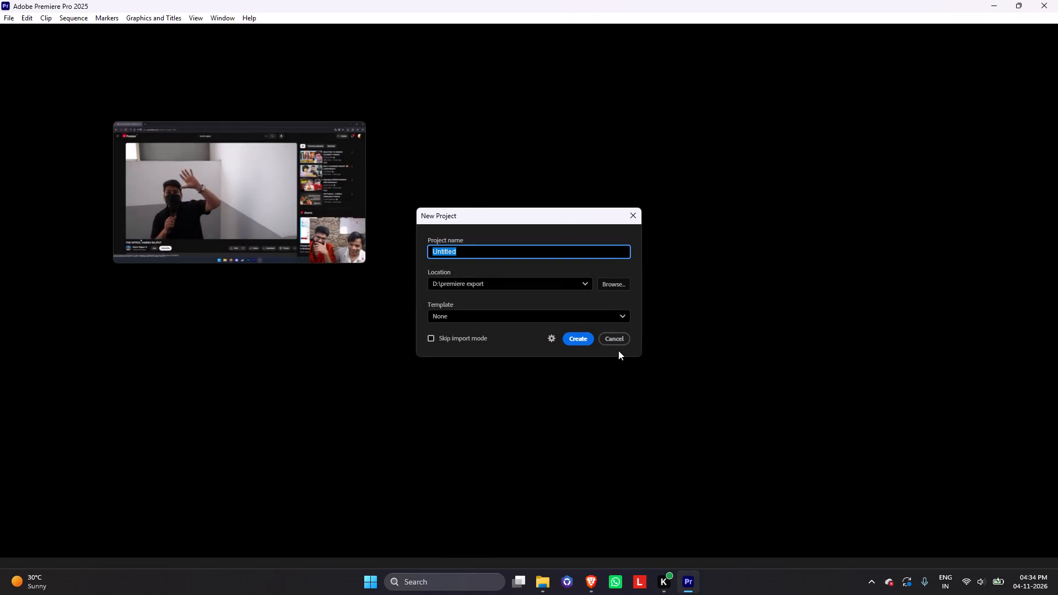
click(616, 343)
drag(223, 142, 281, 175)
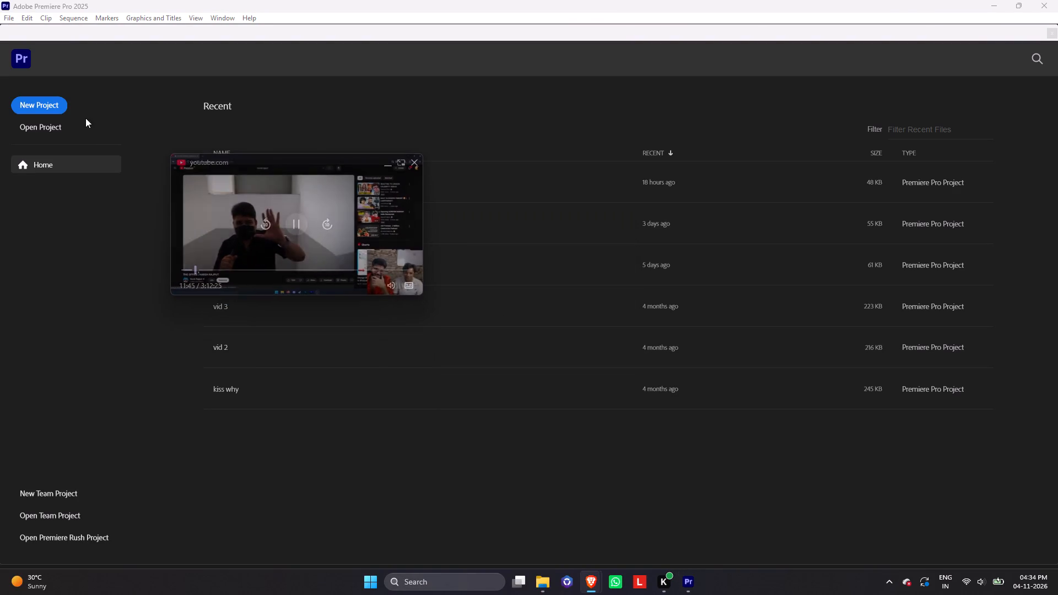
Create a new project named 49vid in D:\premiere export, skipping the media import.
click(57, 105)
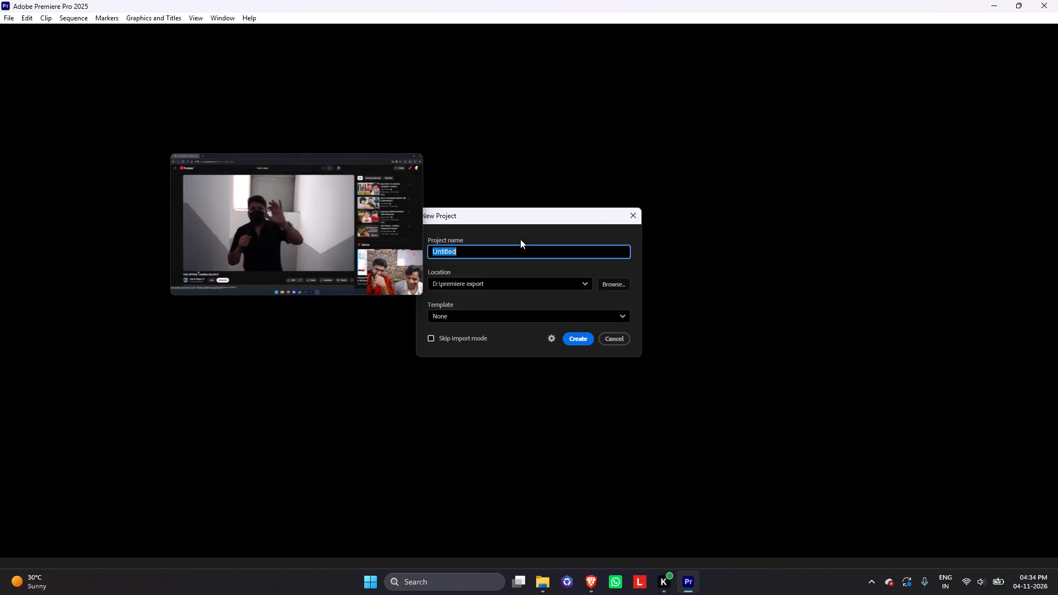
key(BackSpace)
text(49)
text(vid)
click(582, 342)
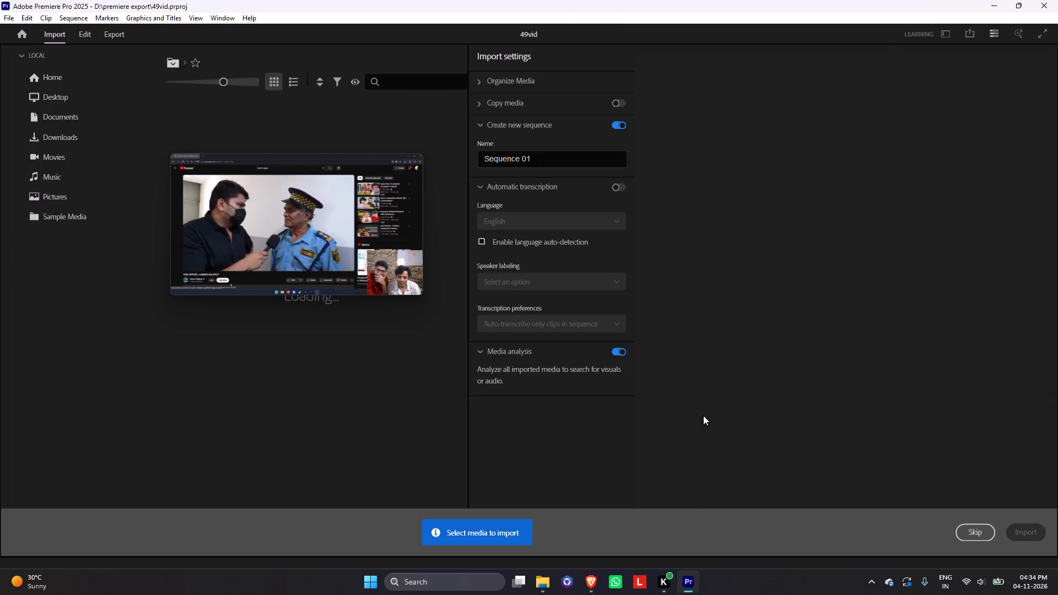
click(979, 535)
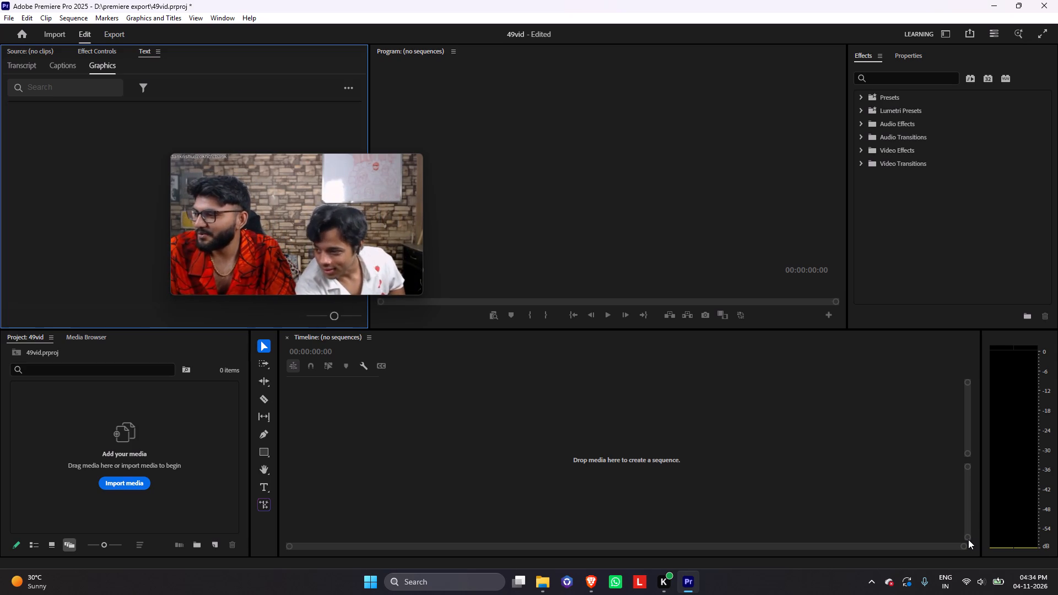
Bring the video 20261104_001903.mp4 from the vid folder into the empty timeline as a new sequence.
drag(321, 188, 214, 136)
click(542, 576)
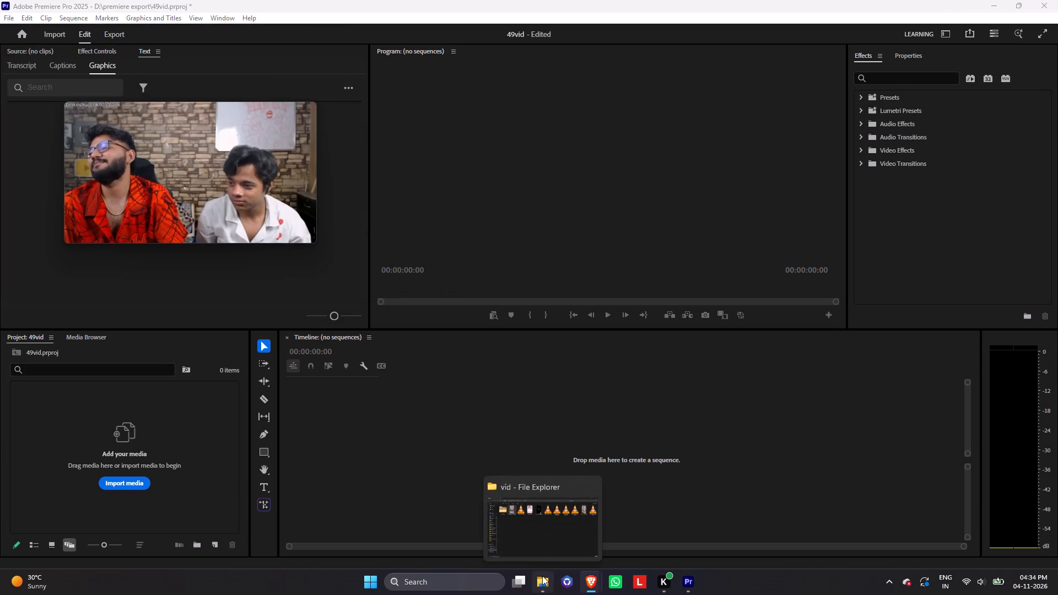
click(421, 221)
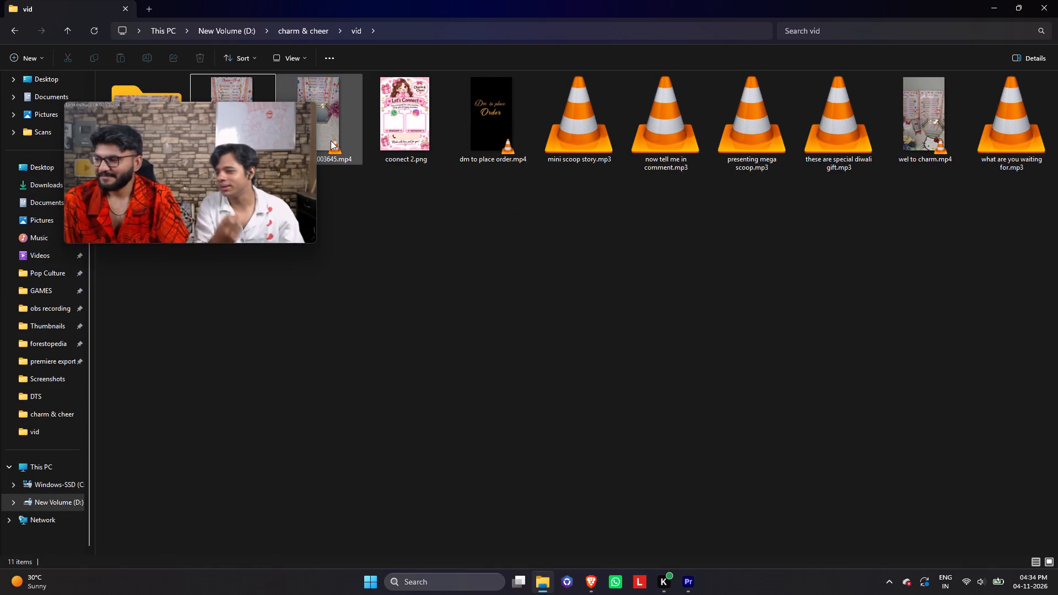
drag(246, 88, 688, 582)
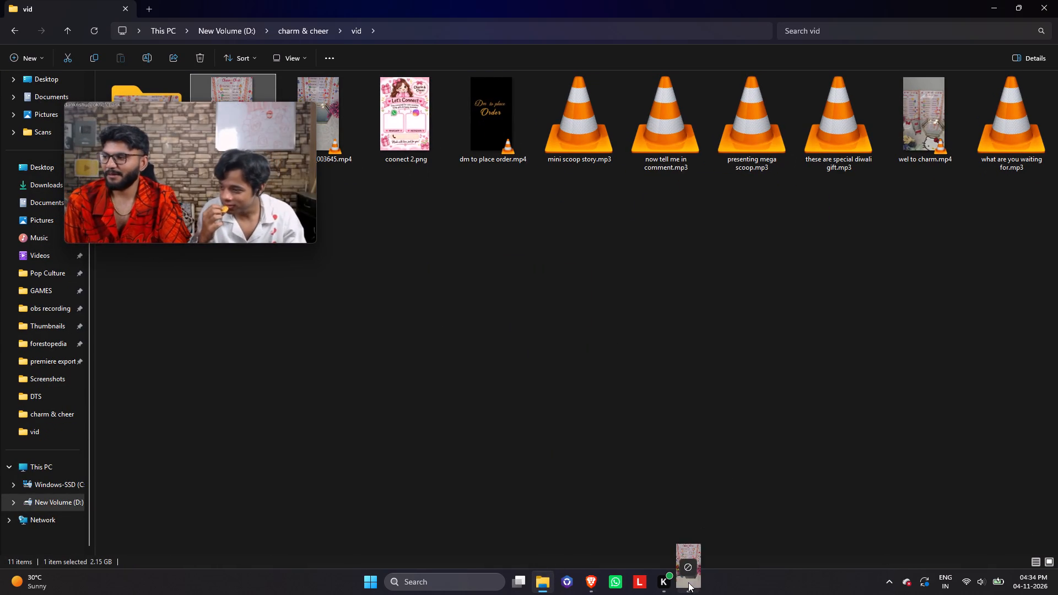
drag(688, 582, 477, 484)
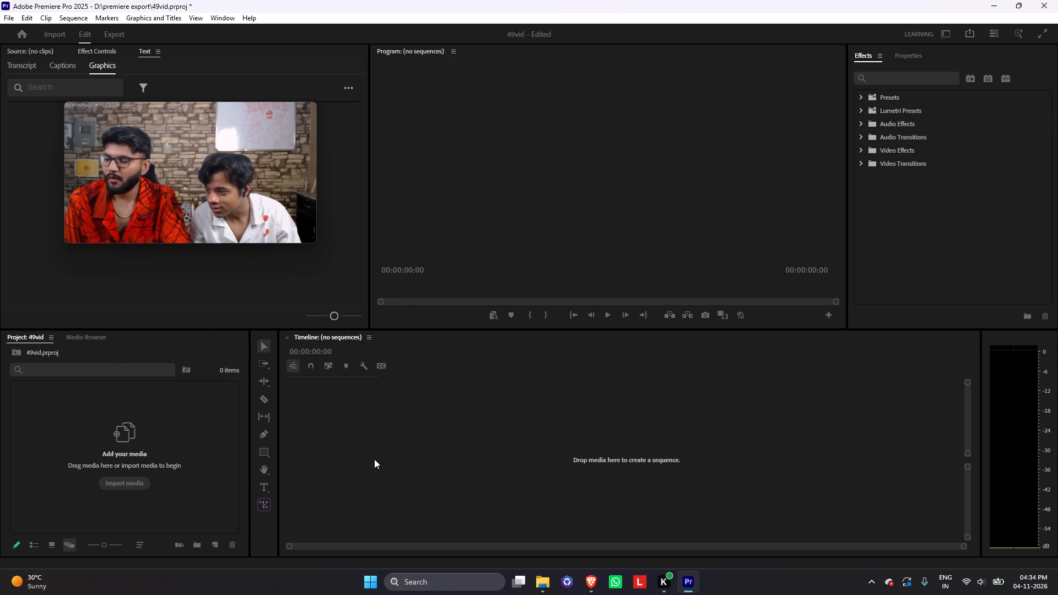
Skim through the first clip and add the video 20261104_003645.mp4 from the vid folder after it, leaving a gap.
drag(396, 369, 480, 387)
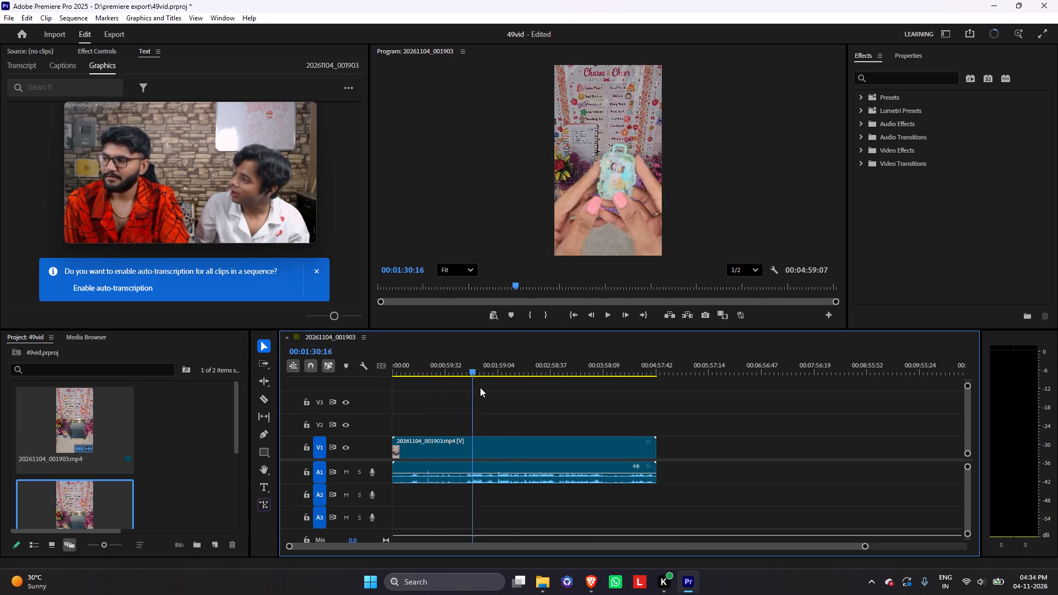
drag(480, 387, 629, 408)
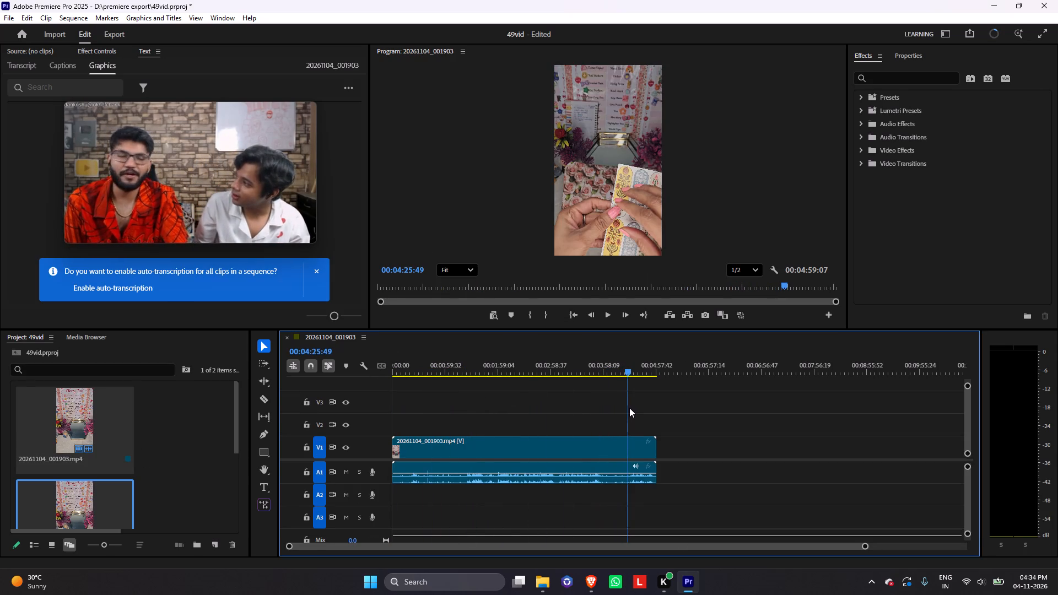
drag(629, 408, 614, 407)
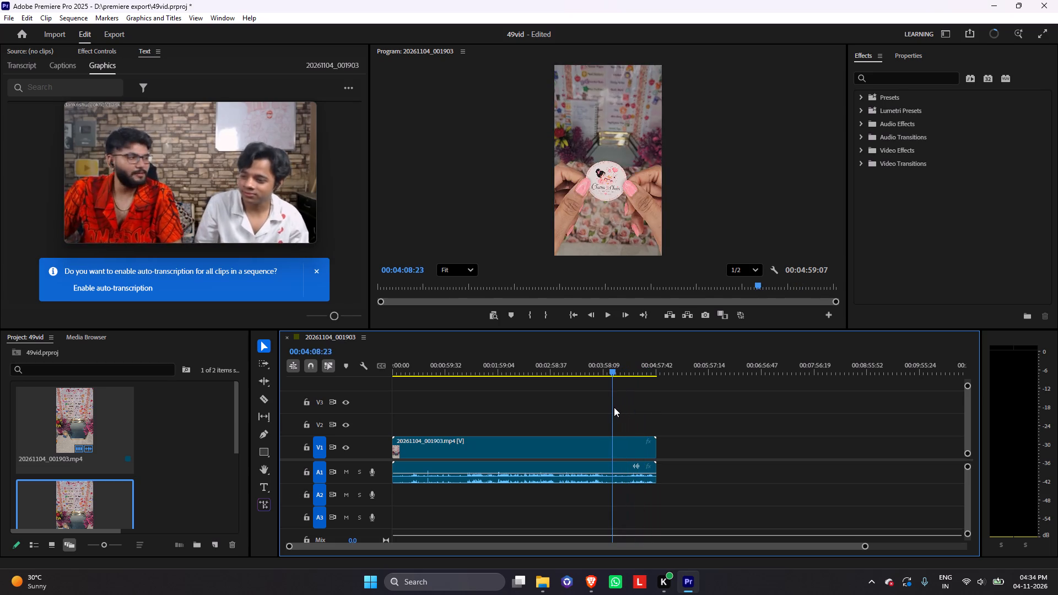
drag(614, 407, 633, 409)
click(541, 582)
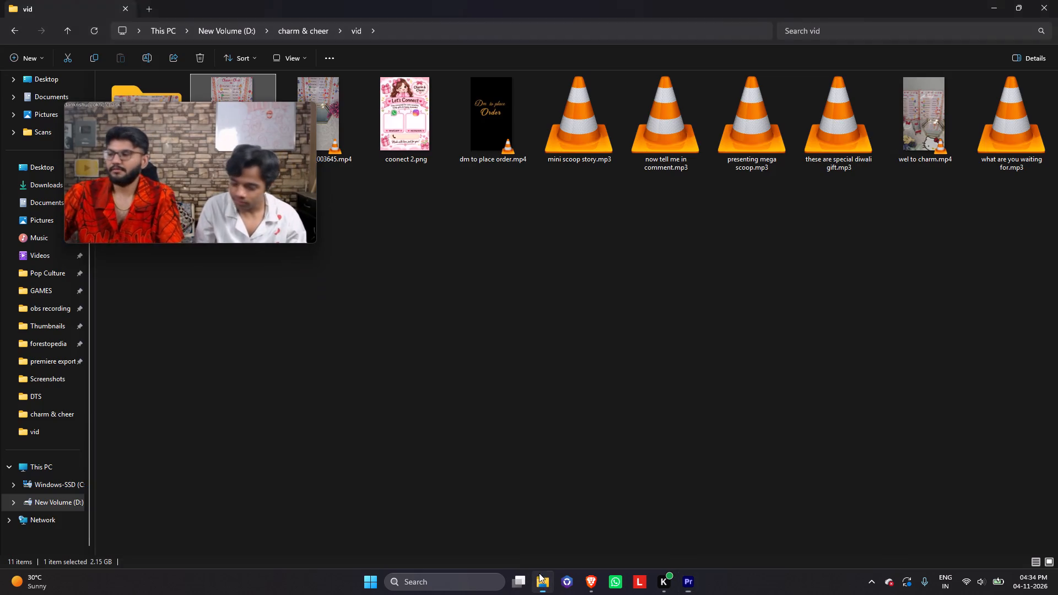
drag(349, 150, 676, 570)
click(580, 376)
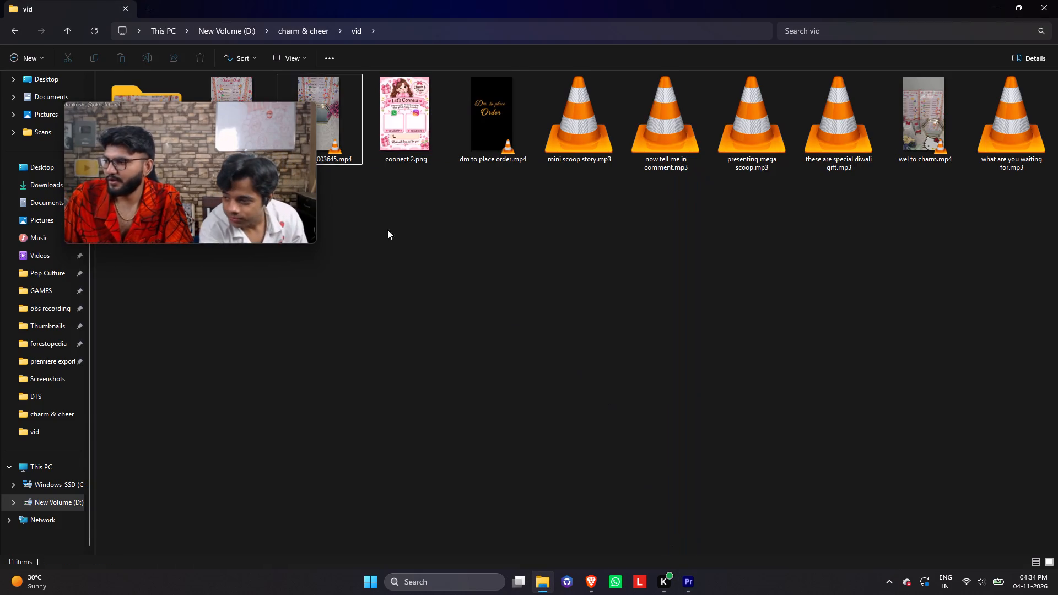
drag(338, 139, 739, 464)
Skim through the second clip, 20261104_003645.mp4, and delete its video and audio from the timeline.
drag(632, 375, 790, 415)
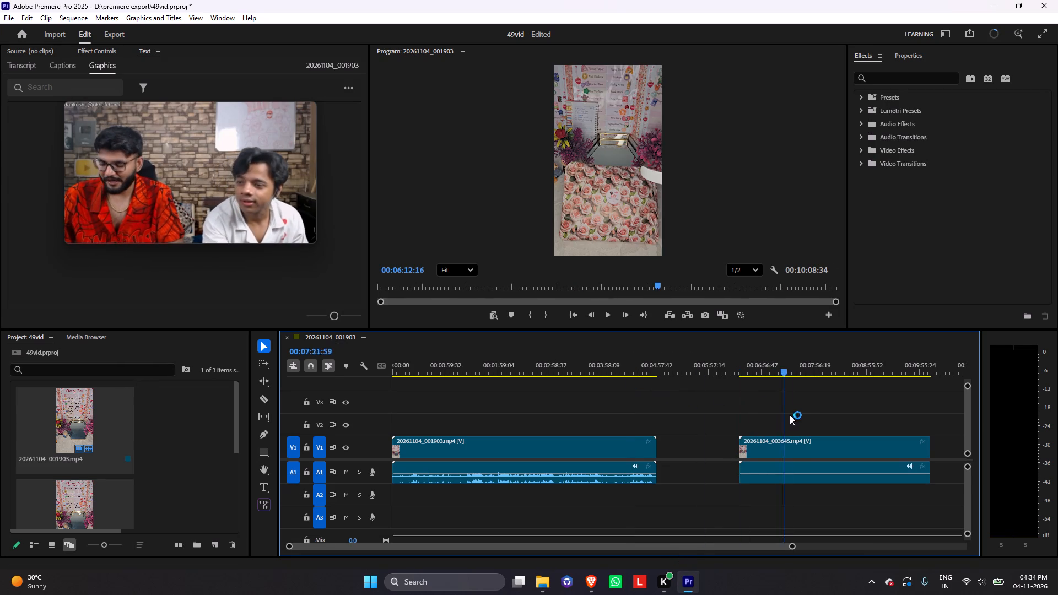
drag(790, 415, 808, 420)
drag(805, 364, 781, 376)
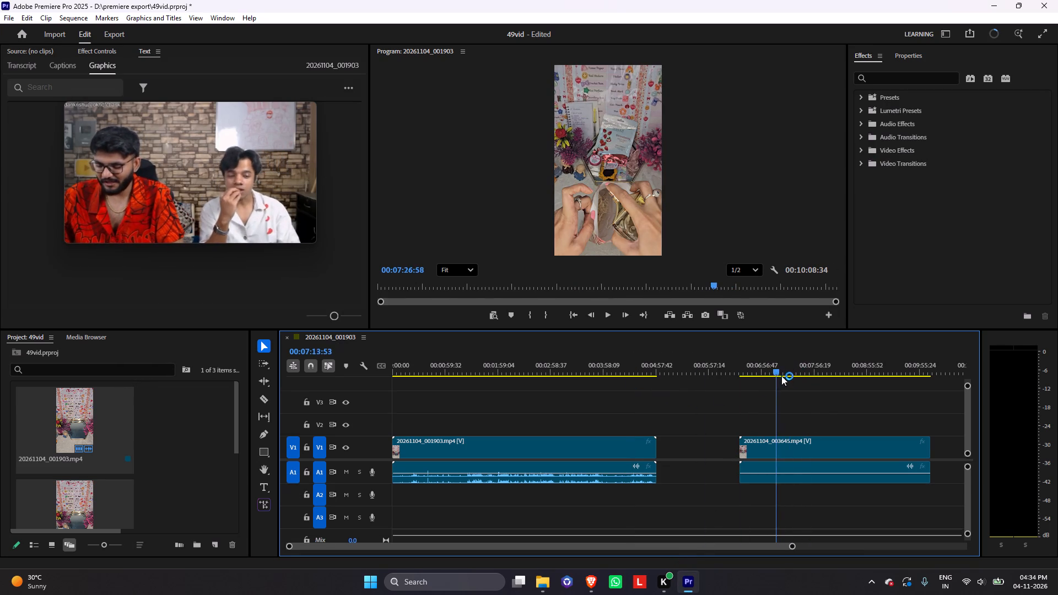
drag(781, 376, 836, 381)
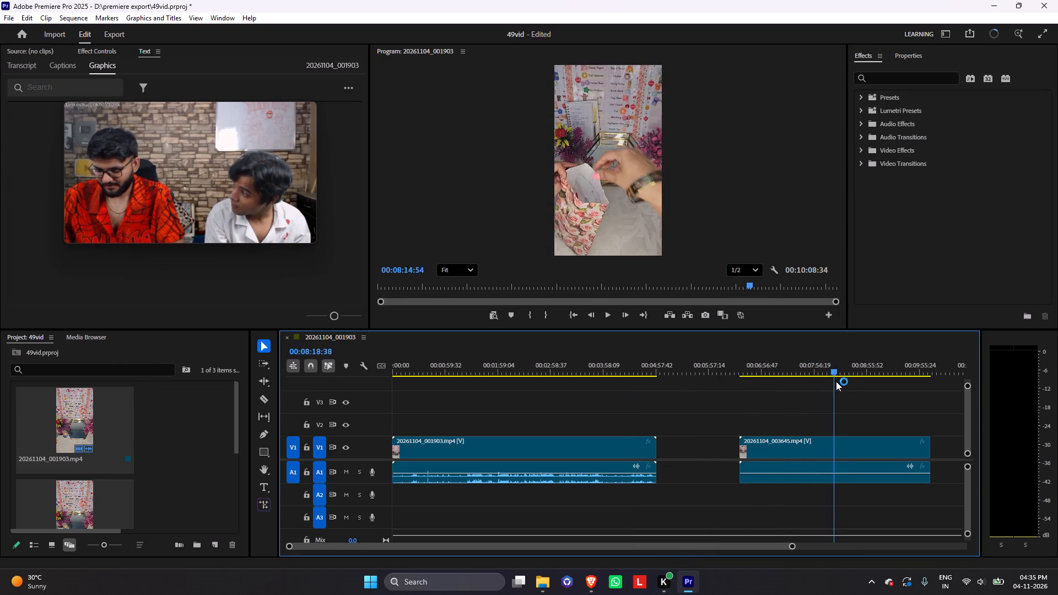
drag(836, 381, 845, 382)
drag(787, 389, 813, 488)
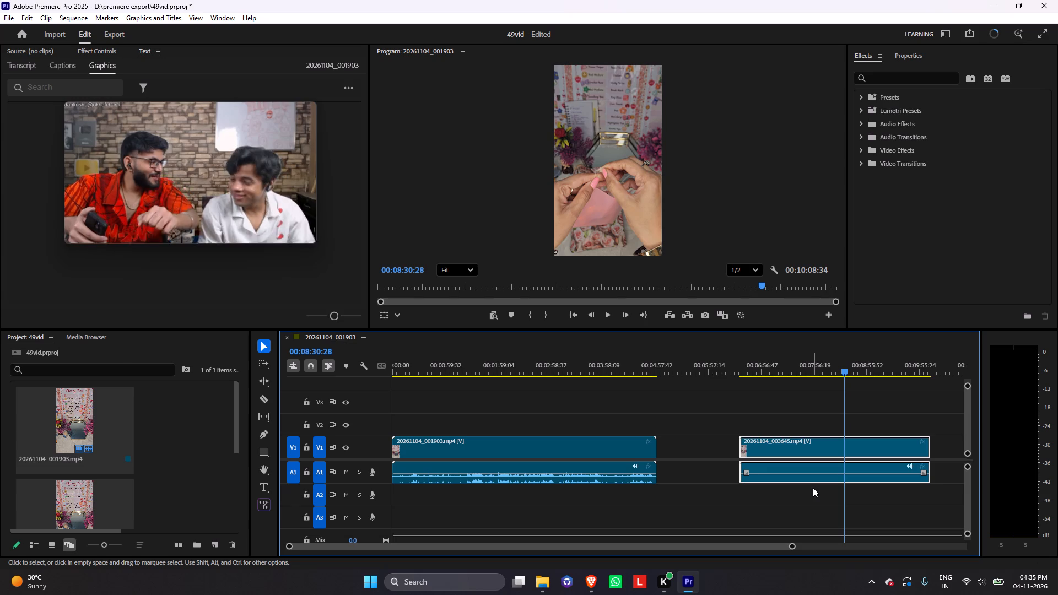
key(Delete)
Review the opening of the remaining clip and ripple-trim its start up to 00:00:03:44.
drag(840, 372, 748, 385)
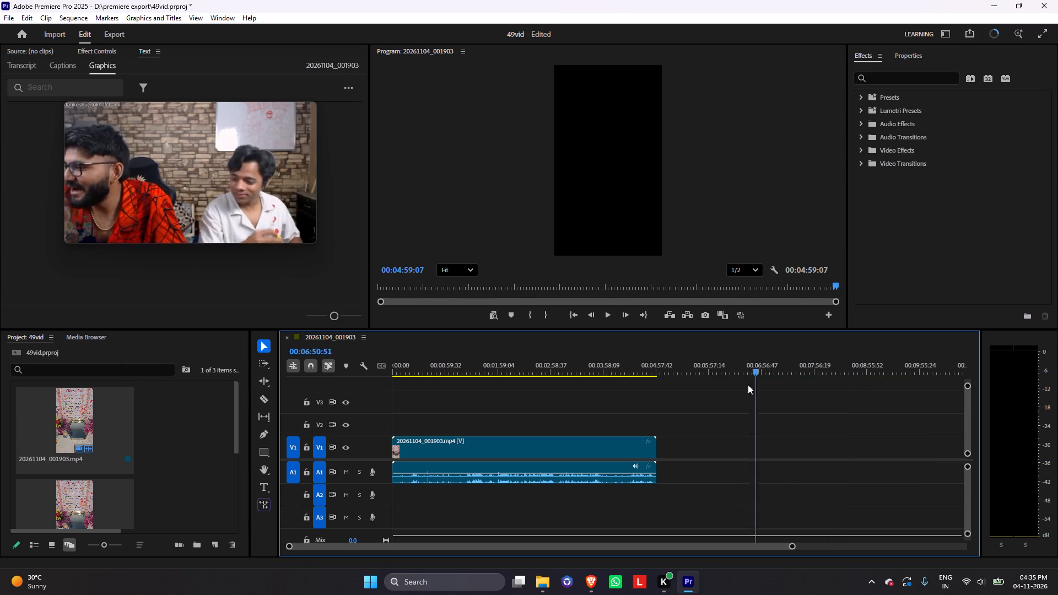
drag(748, 385, 414, 418)
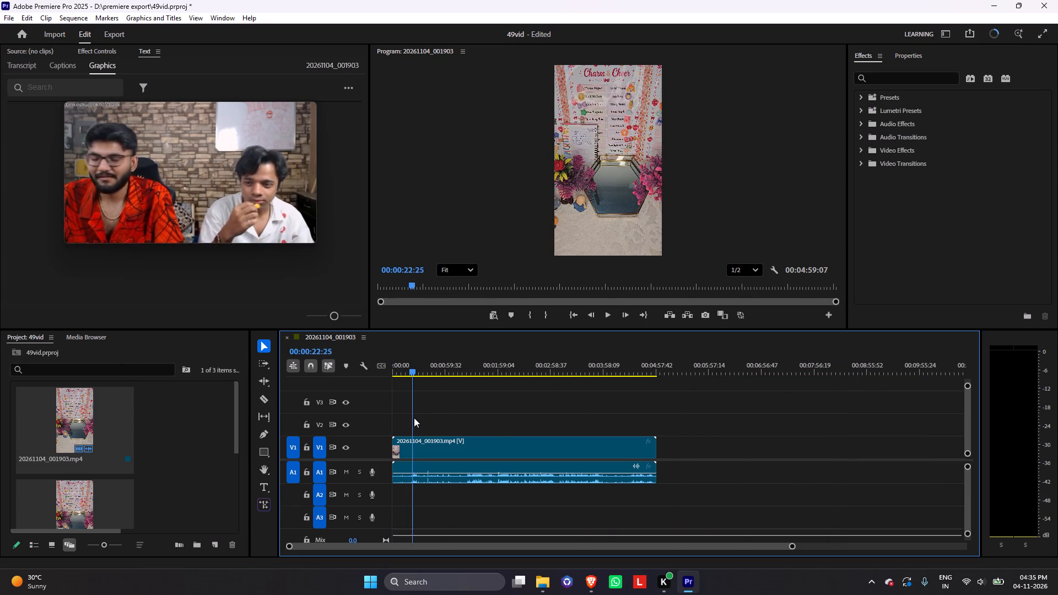
drag(414, 418, 395, 422)
key(space)
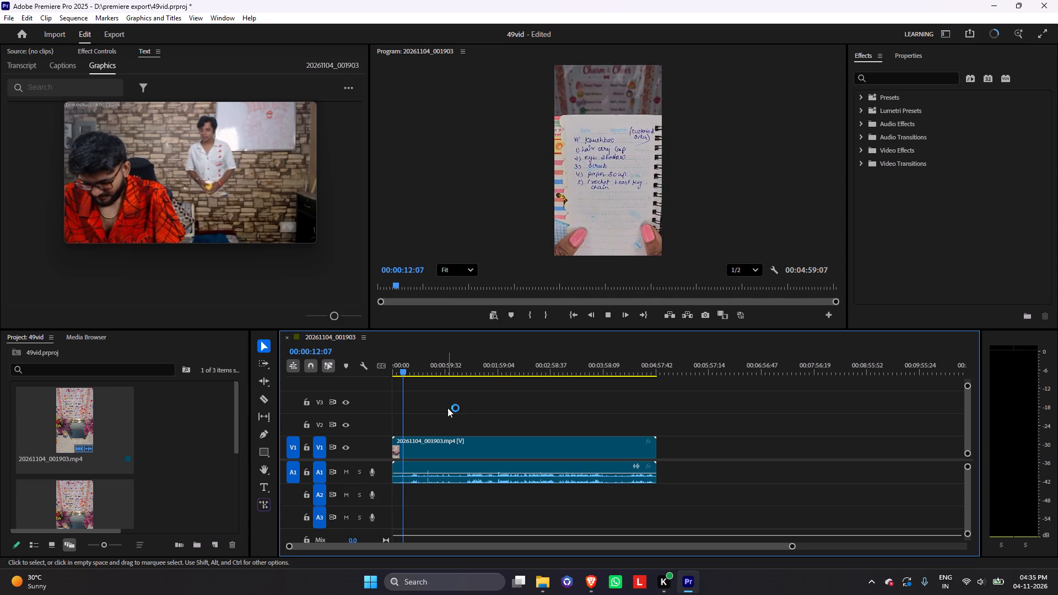
key(space)
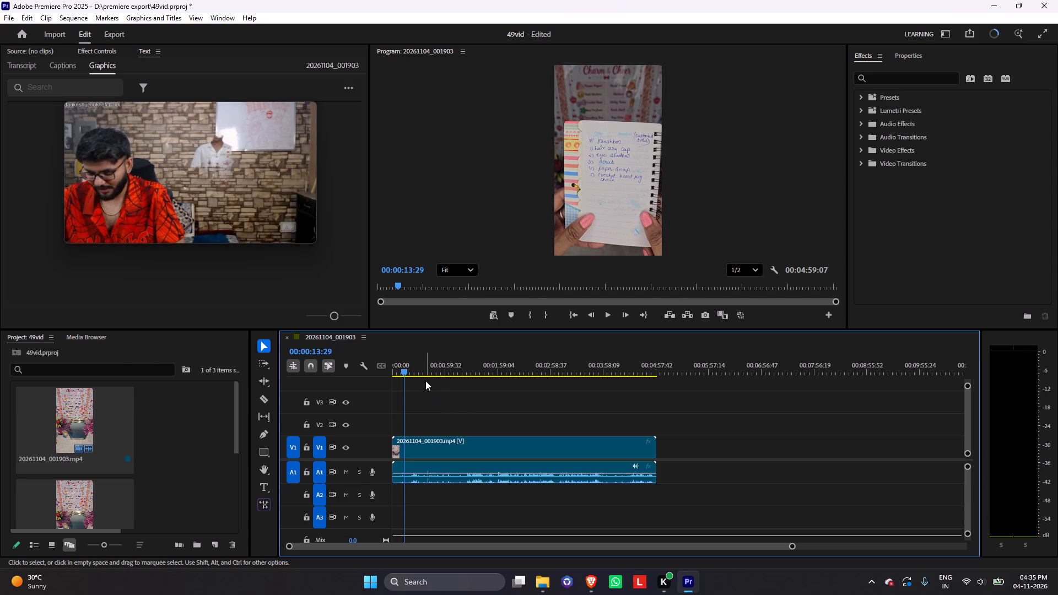
drag(405, 370, 401, 371)
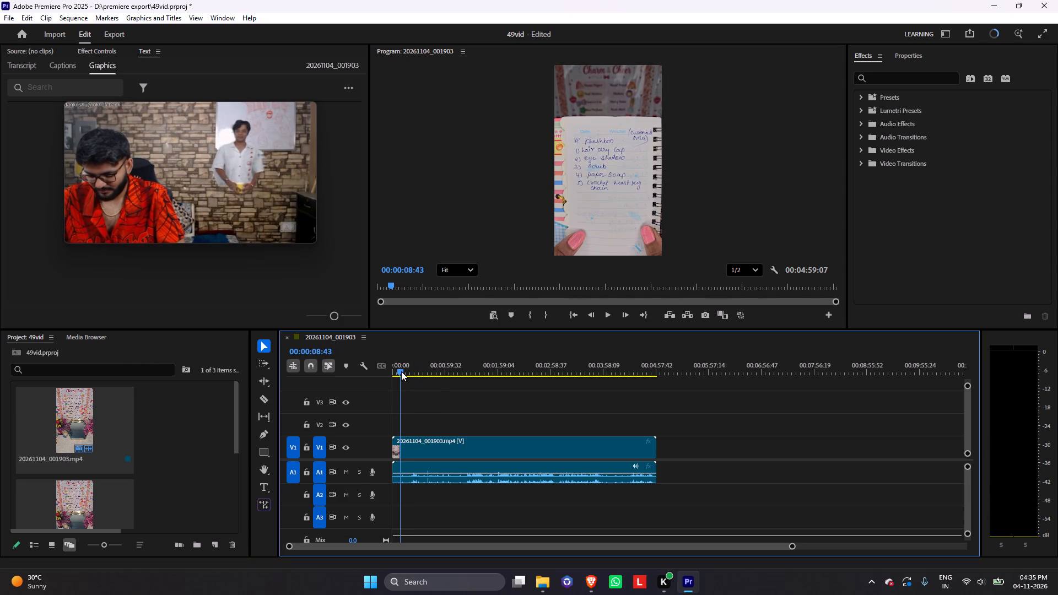
drag(401, 371, 400, 372)
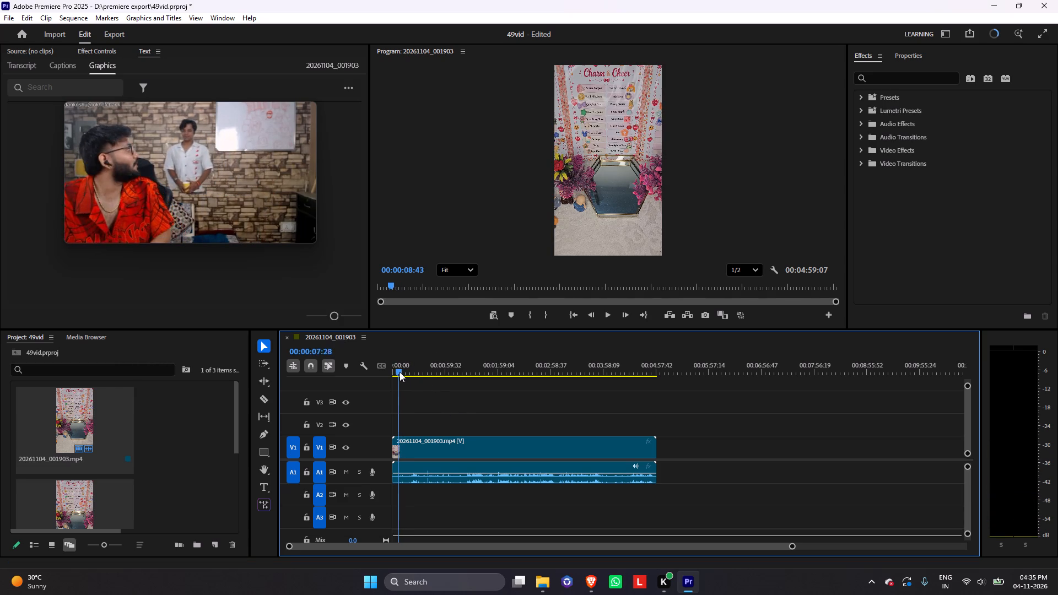
drag(400, 372, 400, 372)
key(space)
click(400, 371)
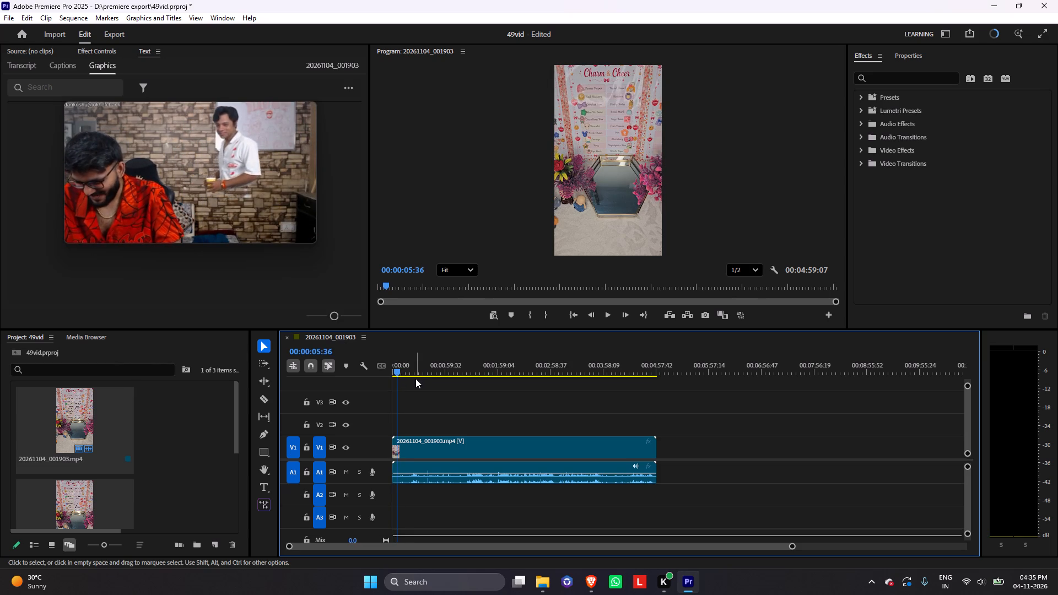
key(space)
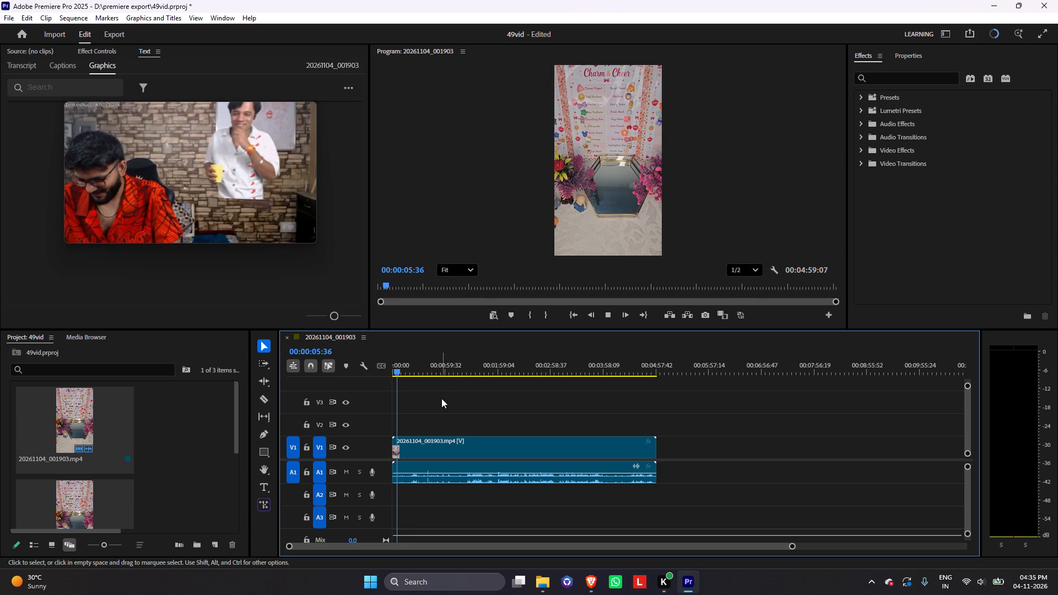
key(space)
click(398, 368)
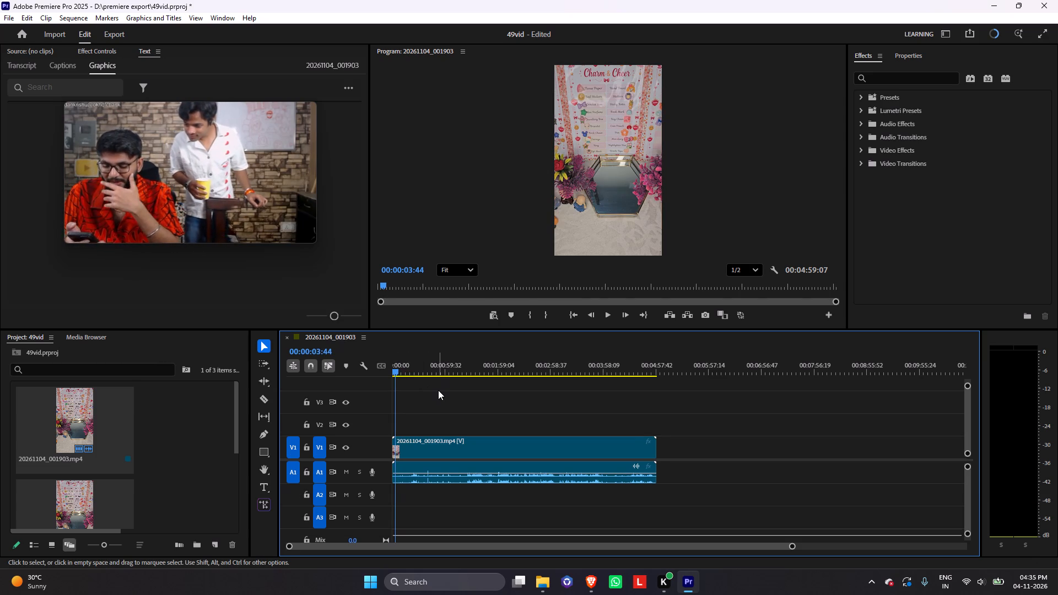
text(q)
Replay the new opening and ripple-trim the clip's start by a further 00:00:01:27, just before the hands enter.
key(space)
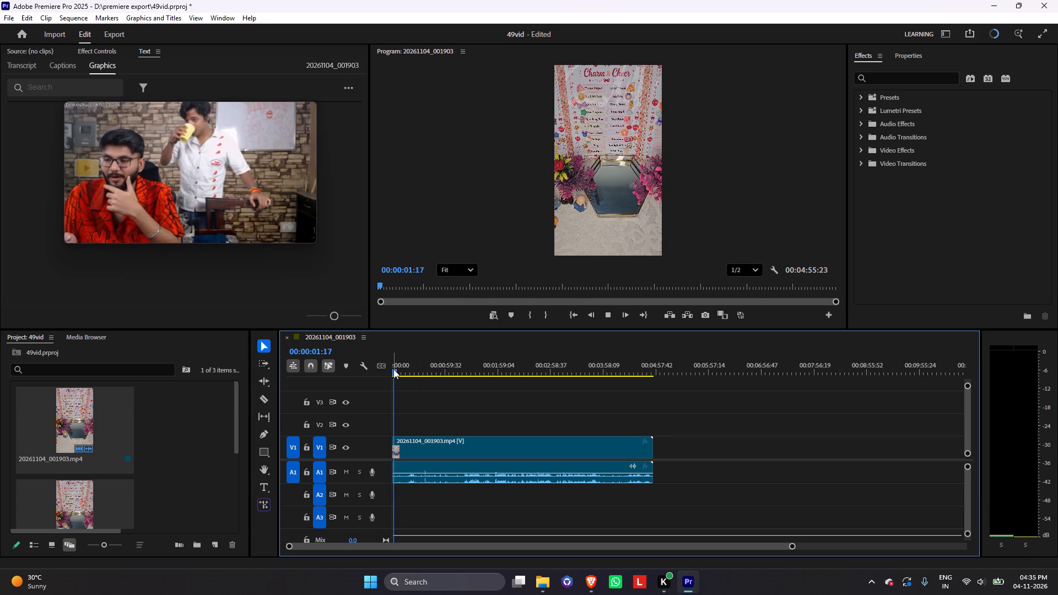
drag(393, 370, 391, 375)
key(space)
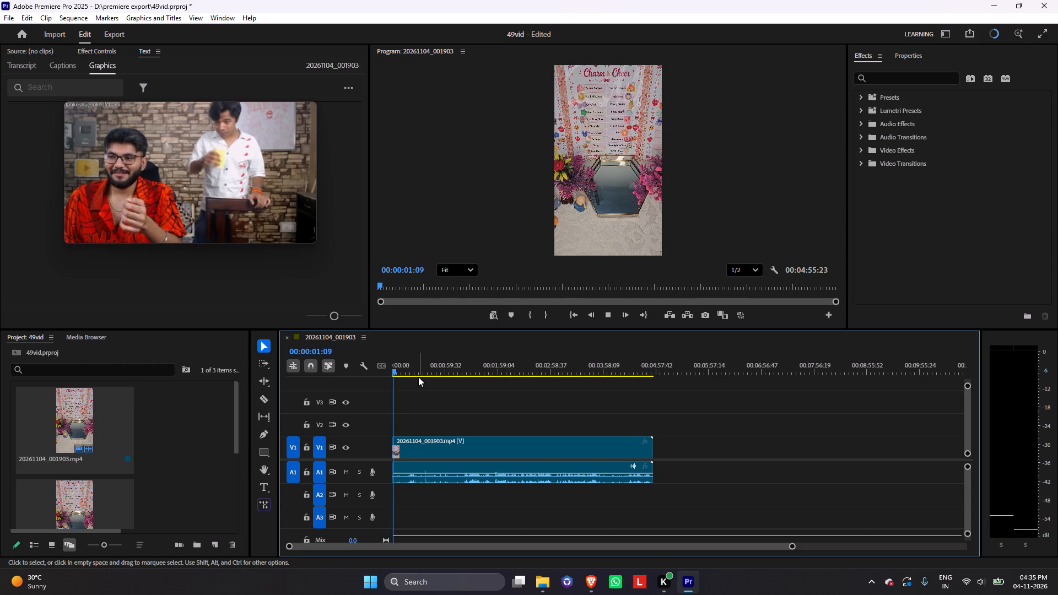
key(space)
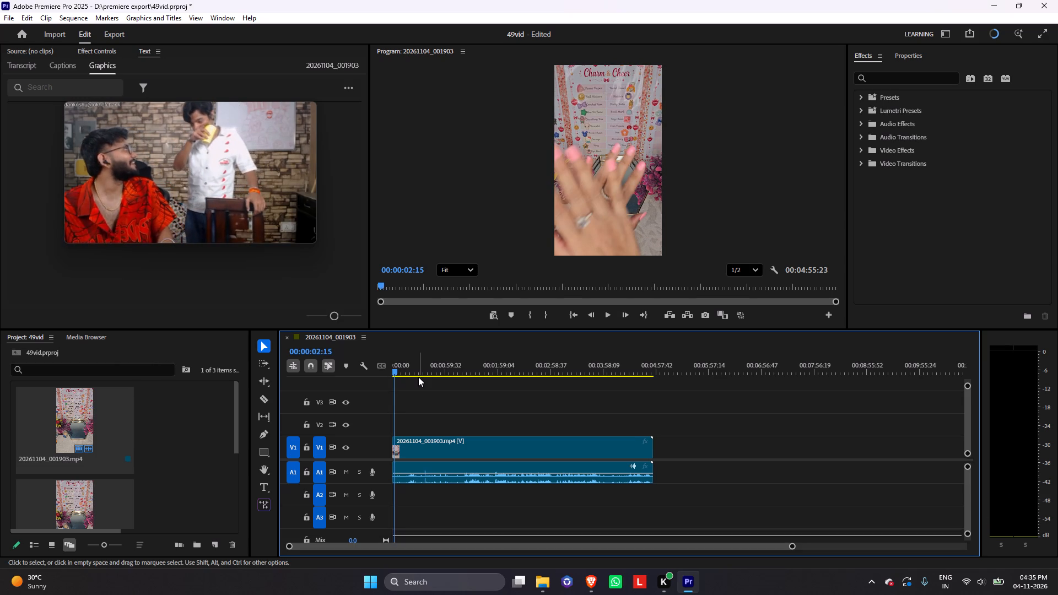
key(Left)
key(Left)
key(Left)
key(Left)
key(Left)
key(Left)
key(Left)
key(Left)
key(Left)
key(Left)
key(Left)
key(Left)
key(Left)
key(Left)
key(Left)
key(Left)
key(Left)
key(Left)
key(Left)
key(Left)
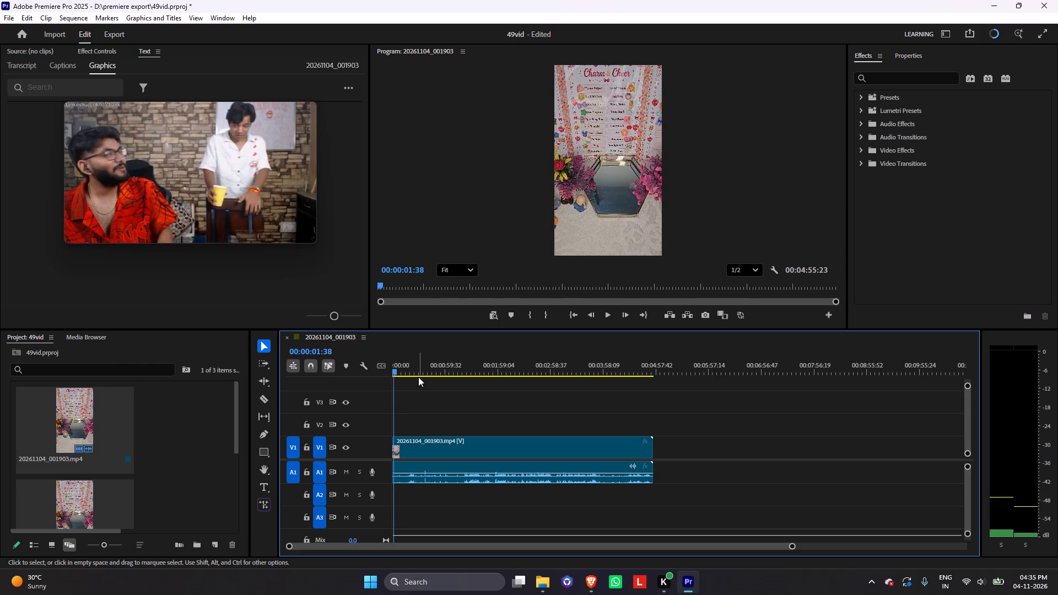
key(Left)
key(Left)
key(Left)
key(Left)
key(Left)
key(Left)
key(Left)
key(Left)
key(Left)
key(Left)
key(Left)
text(q)
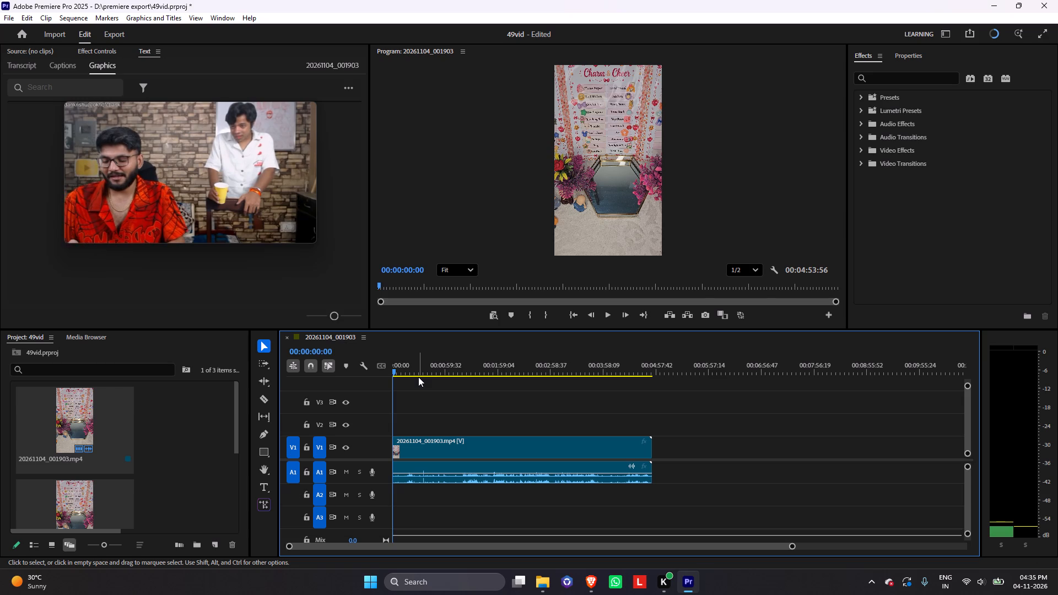
Play past the opening, step back to just before the notebook list enters, and split the clip at about 00:00:05:57.
key(space)
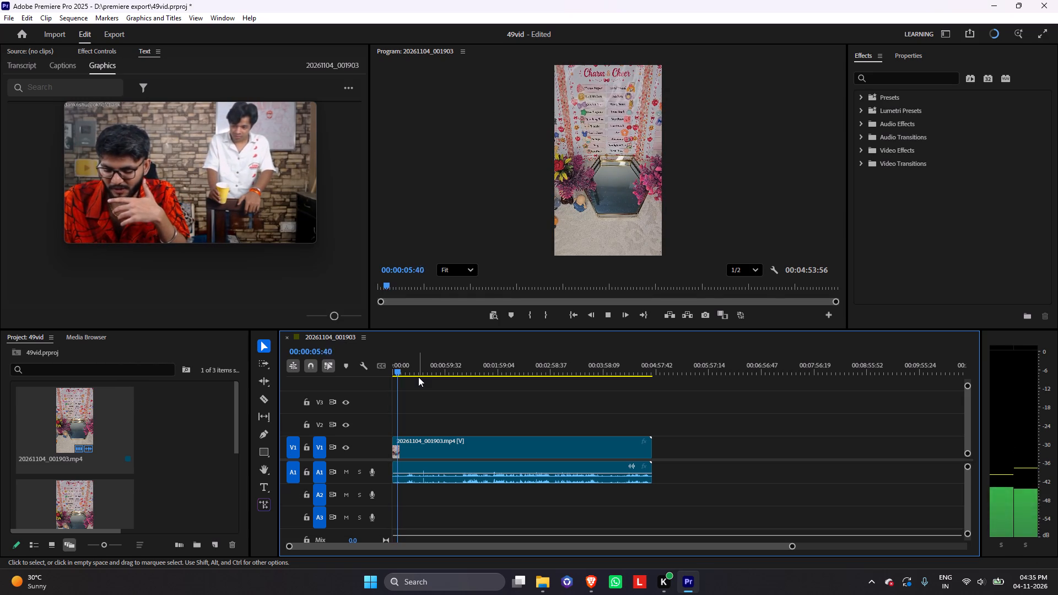
key(space)
key(Left)
key(Left)
key(Left)
key(Left)
key(Left)
key(Left)
key(Left)
key(Left)
key(Left)
key(Left)
key(Left)
key(Left)
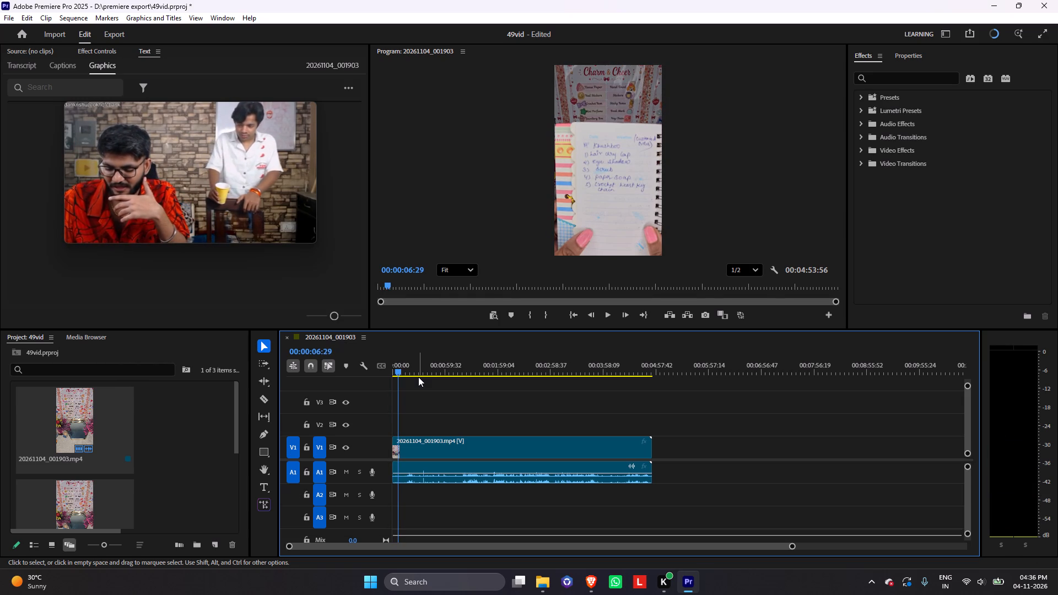
key(Left)
key(Left)
key(Left)
key(Left)
key(Left)
key(Left)
key(Left)
key(Left)
key(Left)
key(Left)
key(Left)
key(Left)
key(Left)
key(Left)
key(Left)
key(Left)
key(Left)
key(Left)
key(Left)
key(Left)
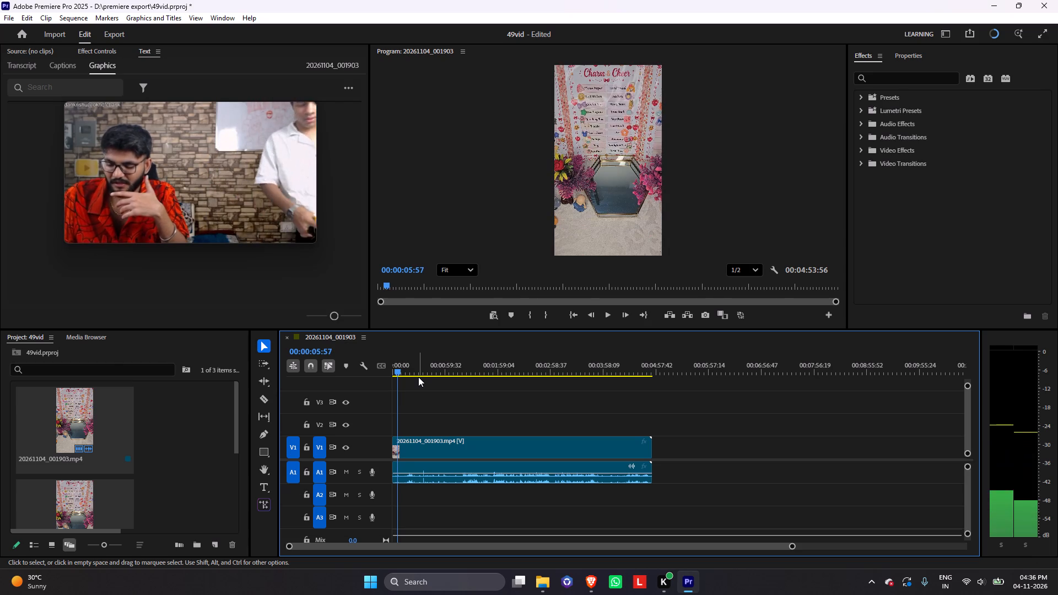
key(ctrl+k)
Split the clip after the notebook is set down at 00:00:15:23 and ripple-trim the idle footage up to about 00:00:17:26.
key(space)
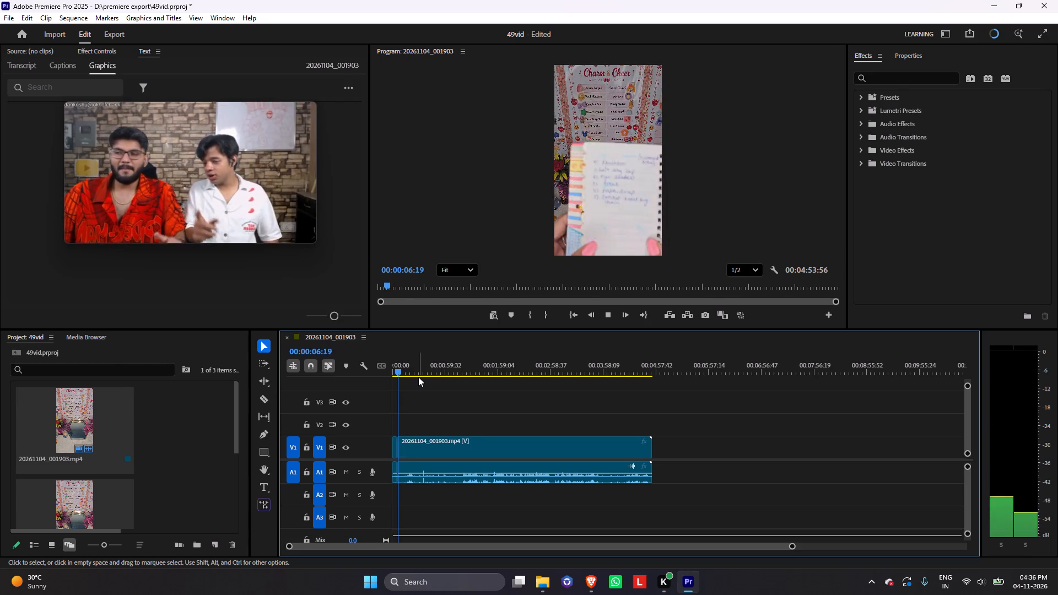
key(space)
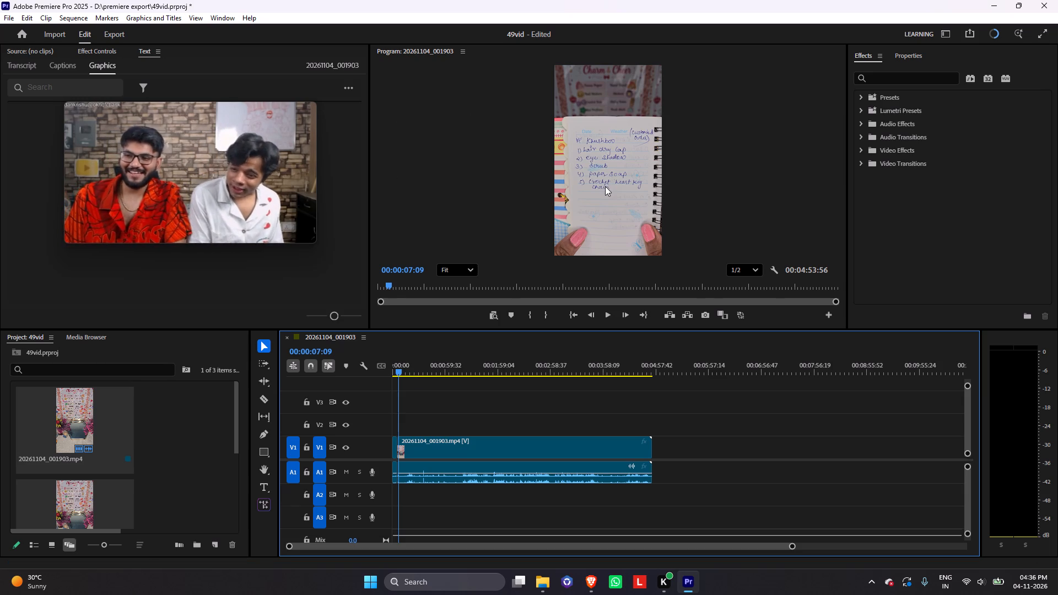
key(space)
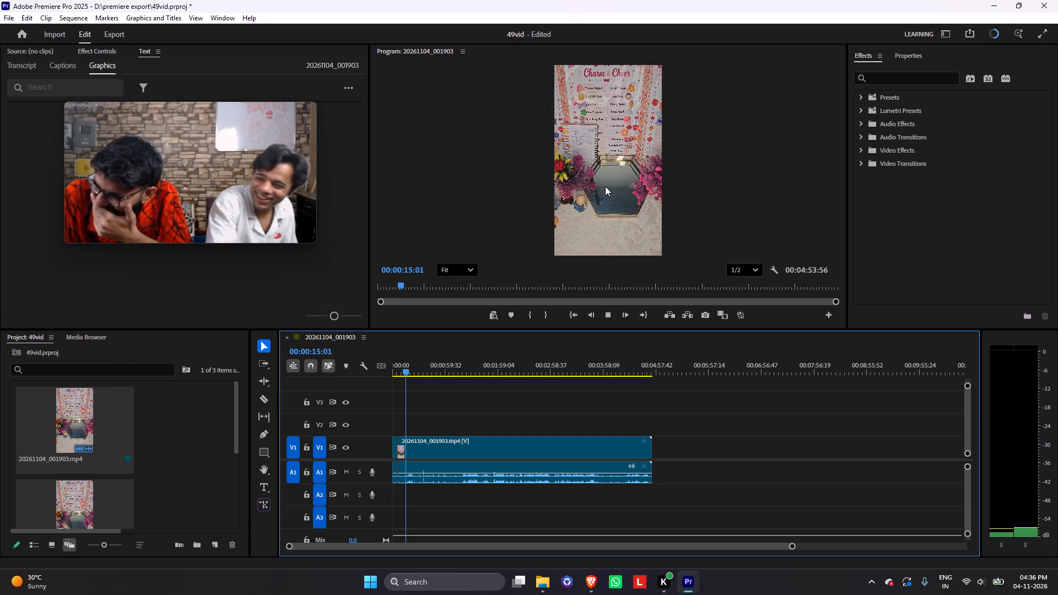
key(space)
key(ctrl+k)
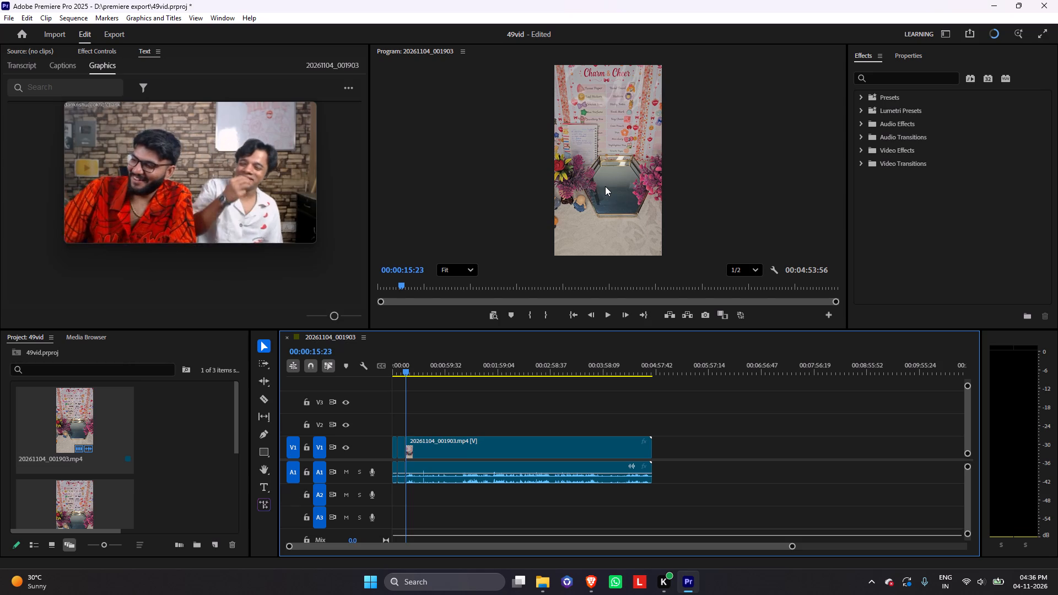
drag(406, 372, 407, 372)
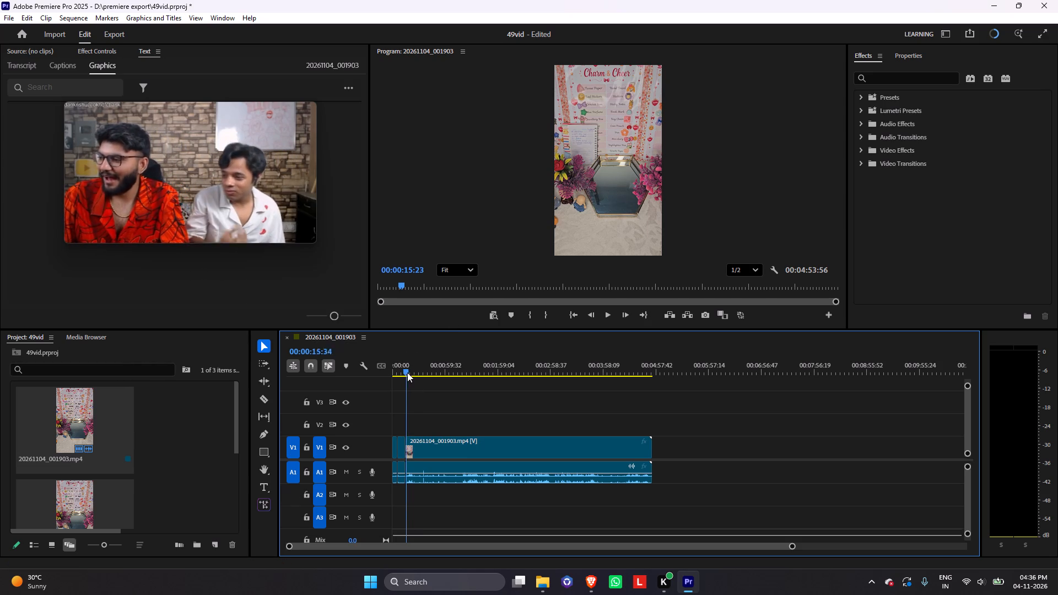
drag(407, 372, 414, 377)
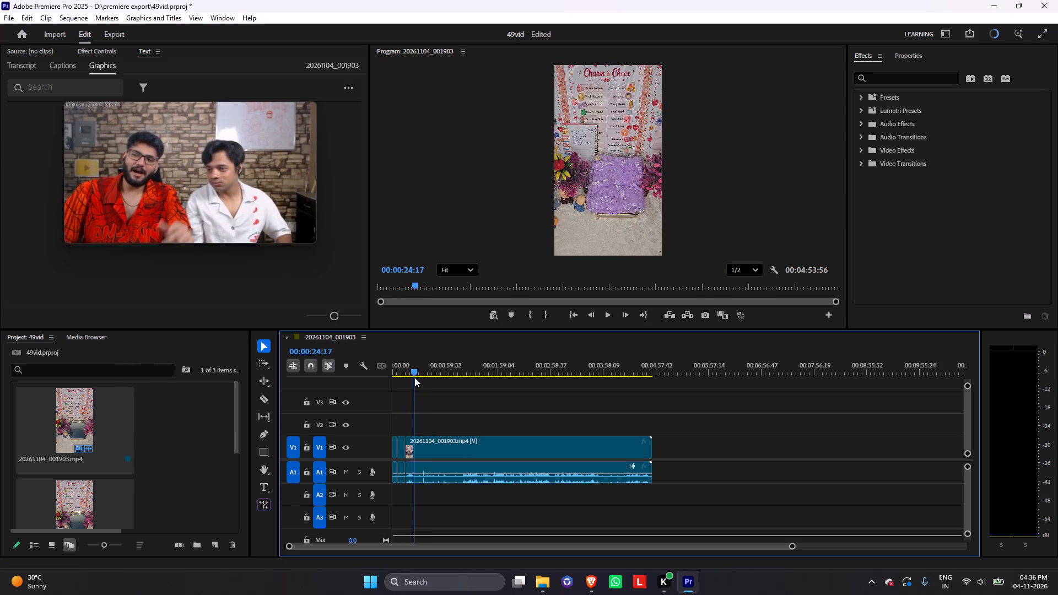
drag(414, 377, 409, 382)
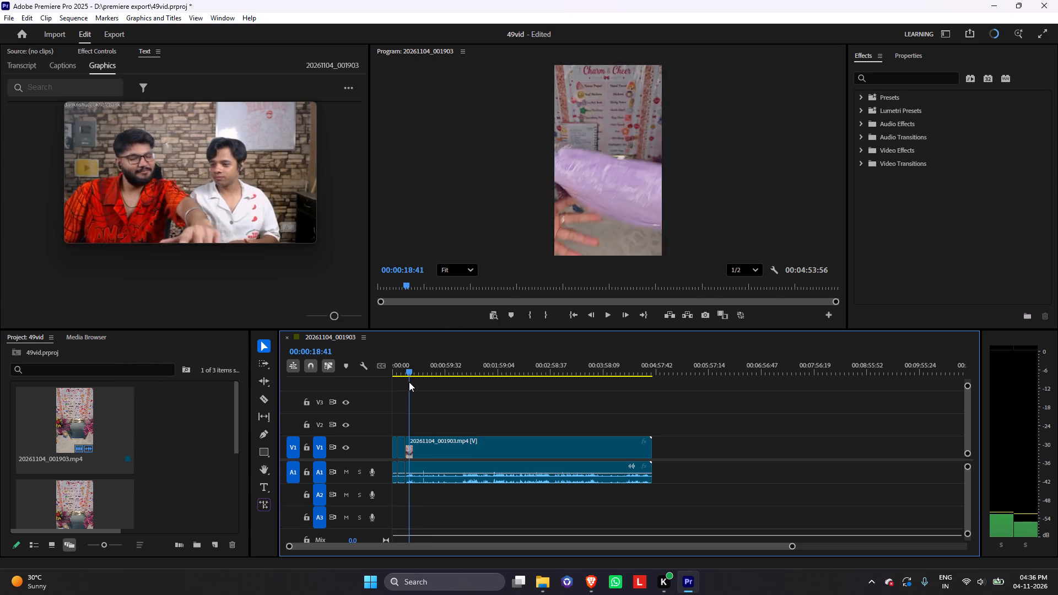
drag(409, 382, 408, 382)
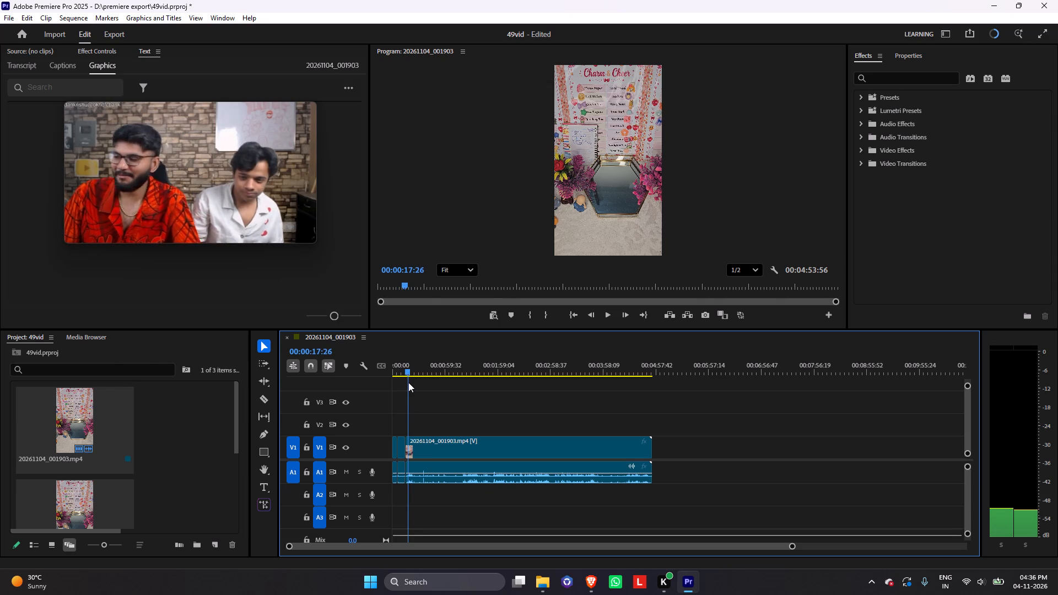
drag(408, 382, 409, 382)
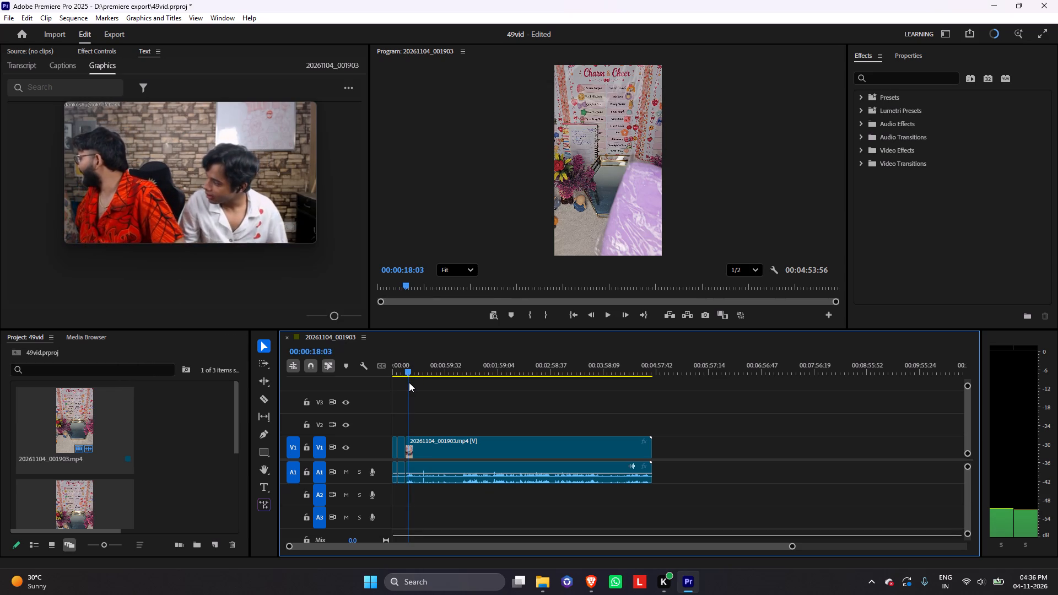
drag(409, 382, 408, 382)
text(q)
Replay from the 00:00:15:23 cut and ripple-trim a further 00:00:01:00 off the start of the purple parcel section.
key(space)
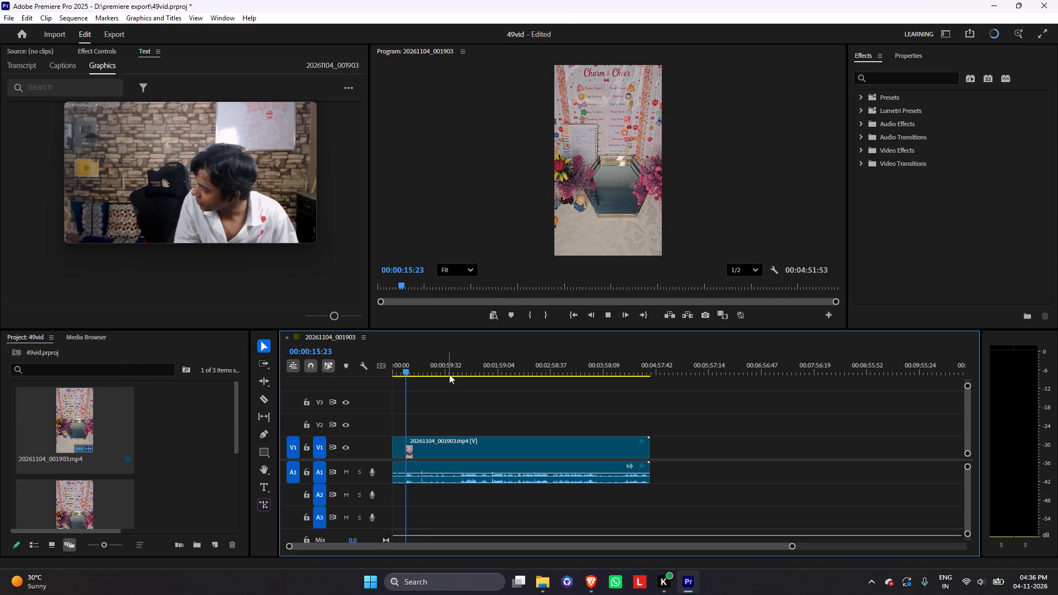
key(space)
text(q)
Split the clip after the purple parcel is placed at 00:00:19:30 and ripple-trim the idle stretch up to 00:00:26:12.
key(space)
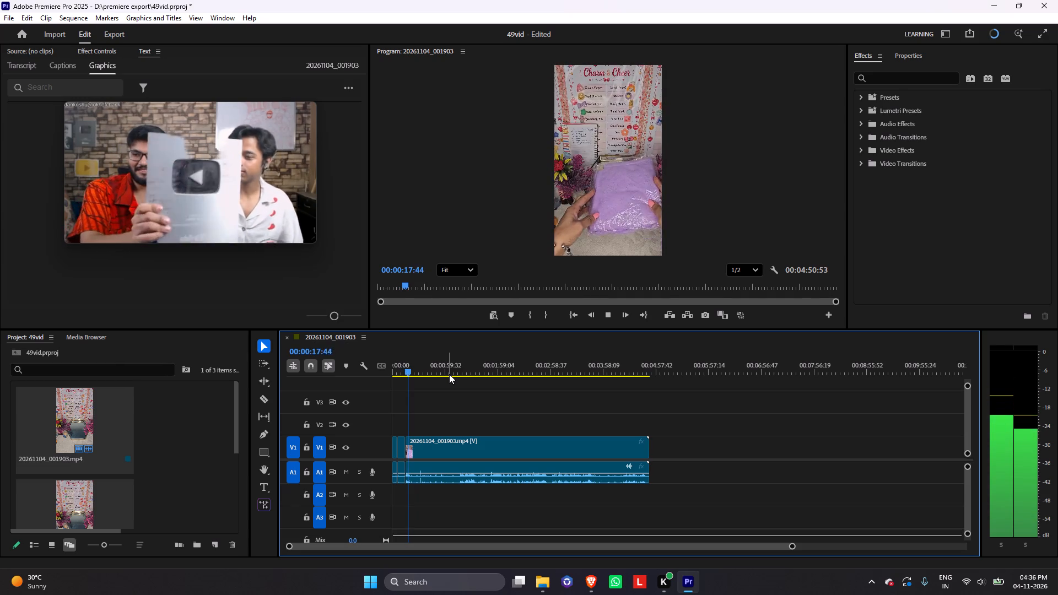
key(space)
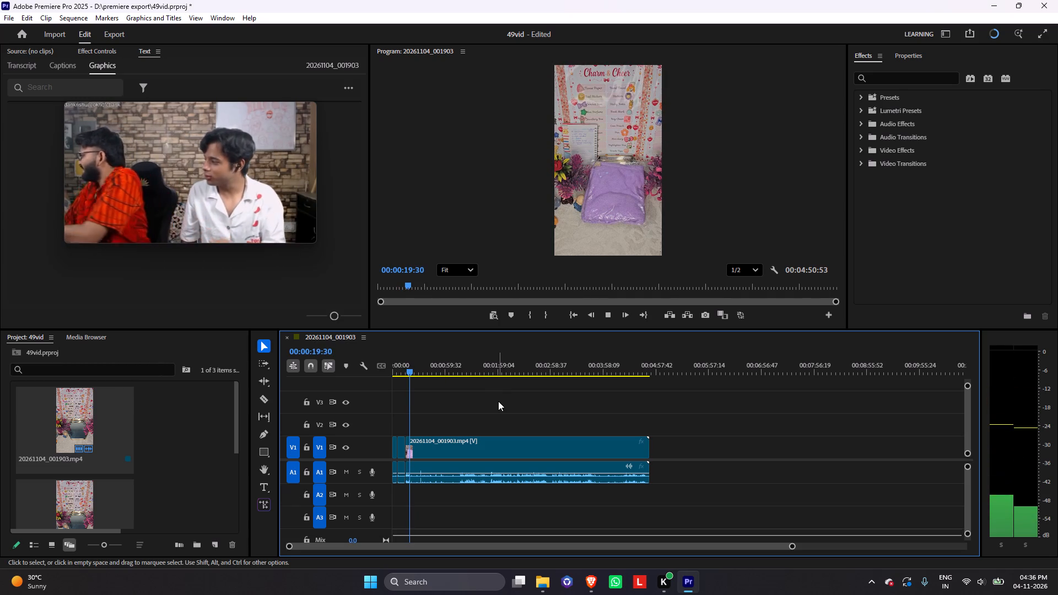
key(ctrl+k)
key(space)
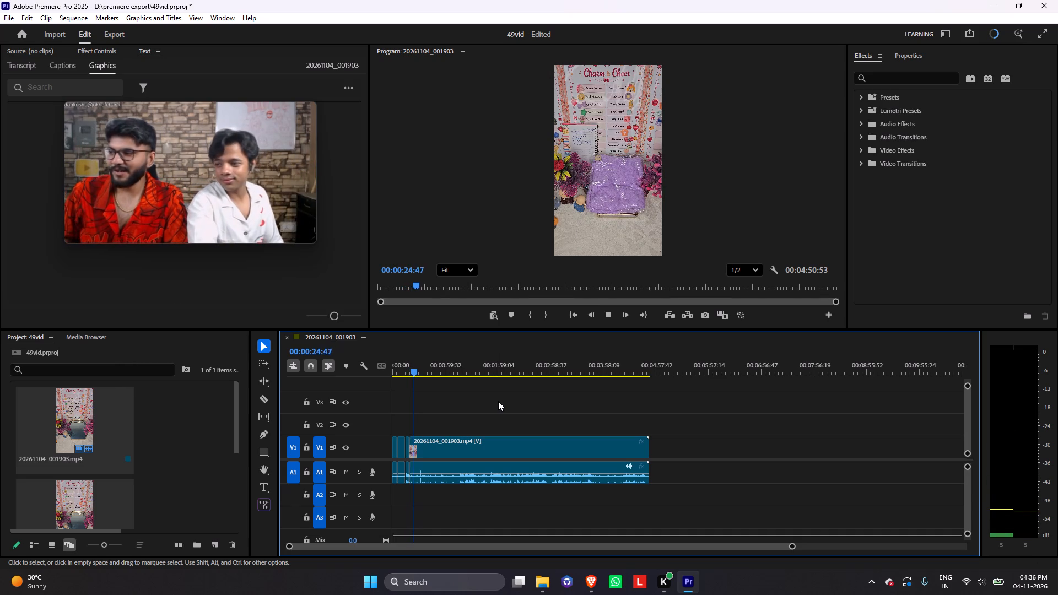
key(space)
text(q)
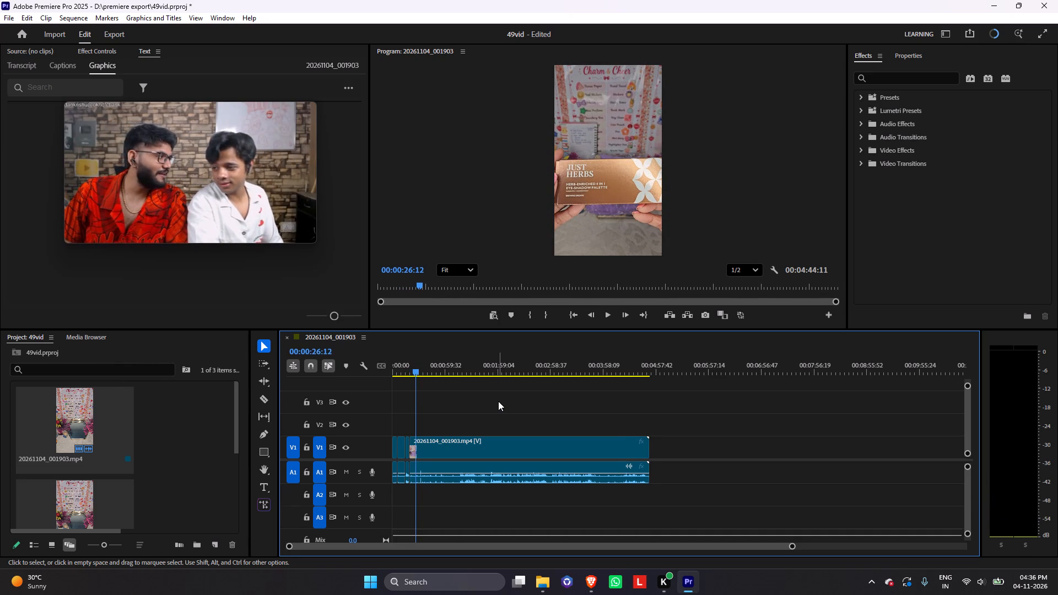
Review the Just Herbs palette section, split it at 00:00:25:22, and ripple-trim the following footage up to about 00:00:34:52.
key(space)
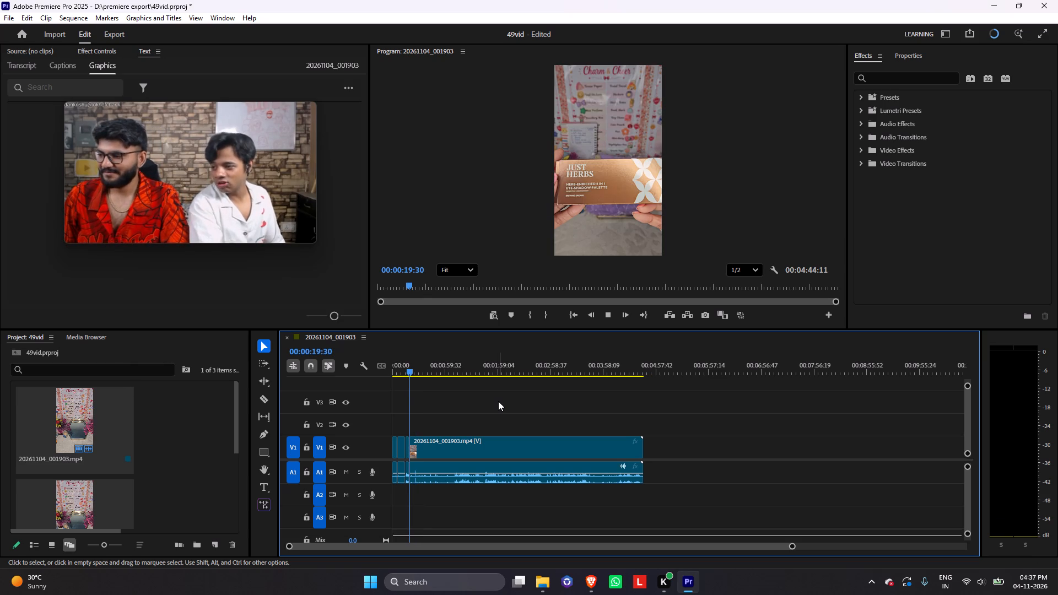
key(space)
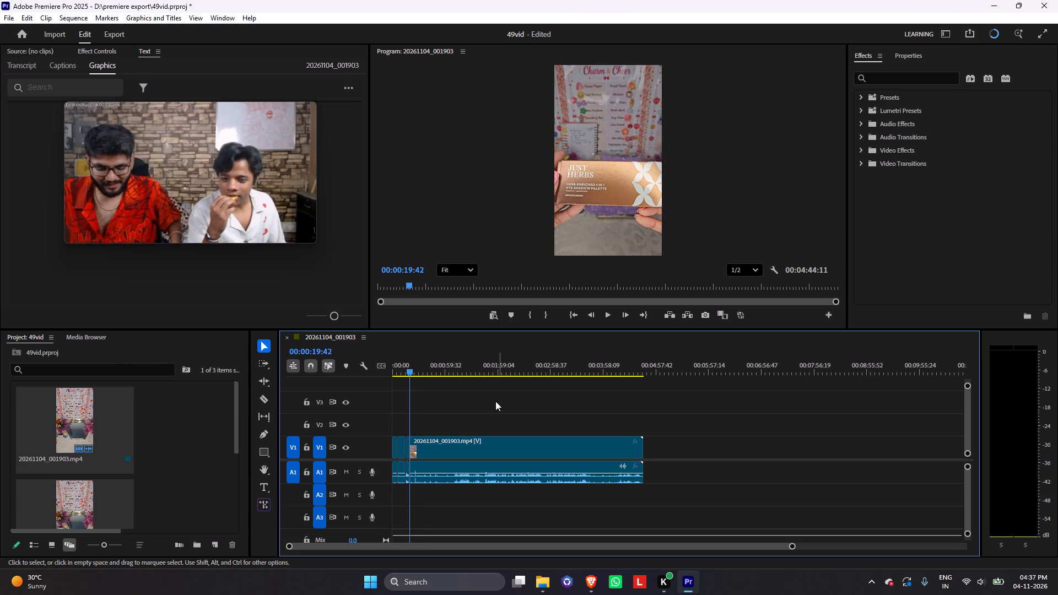
key(space)
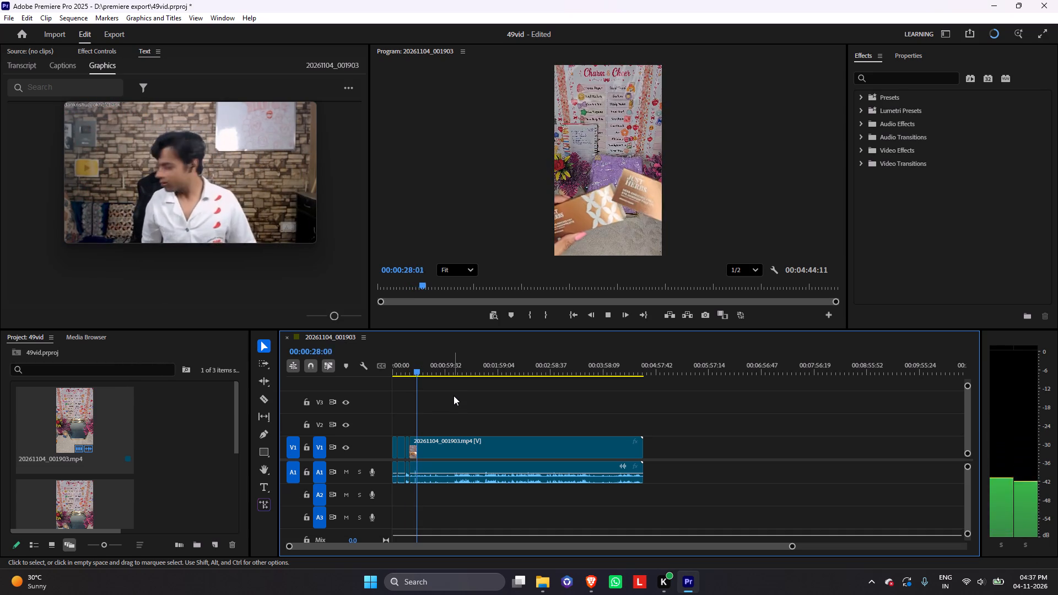
key(space)
click(415, 372)
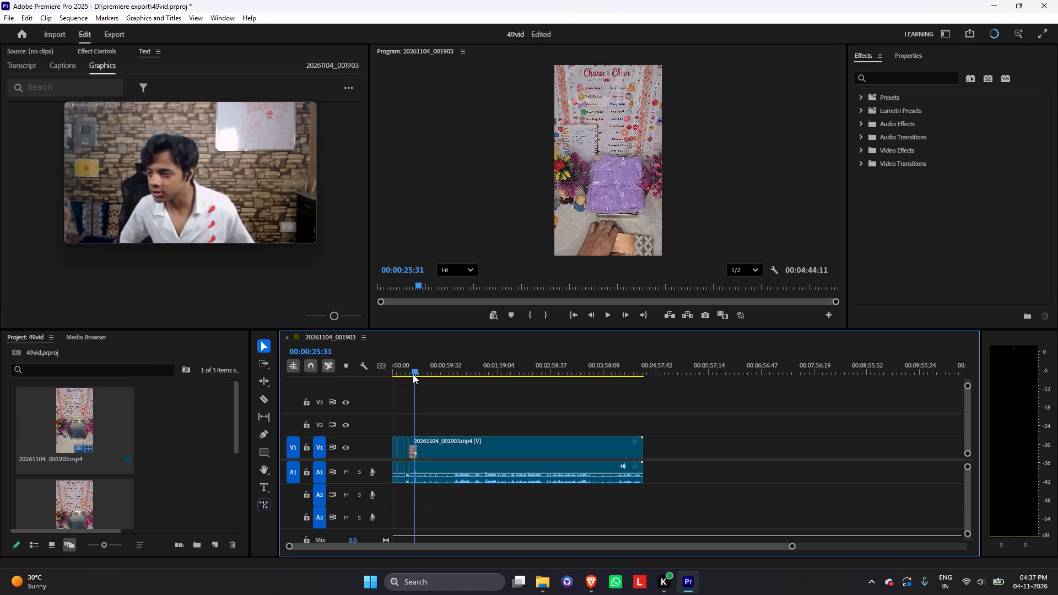
key(space)
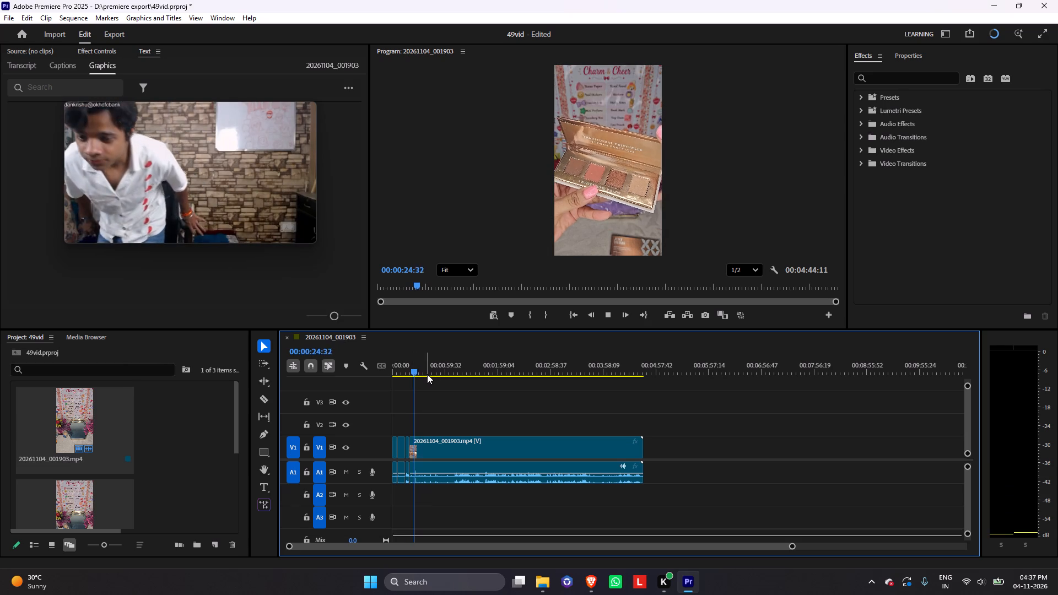
key(space)
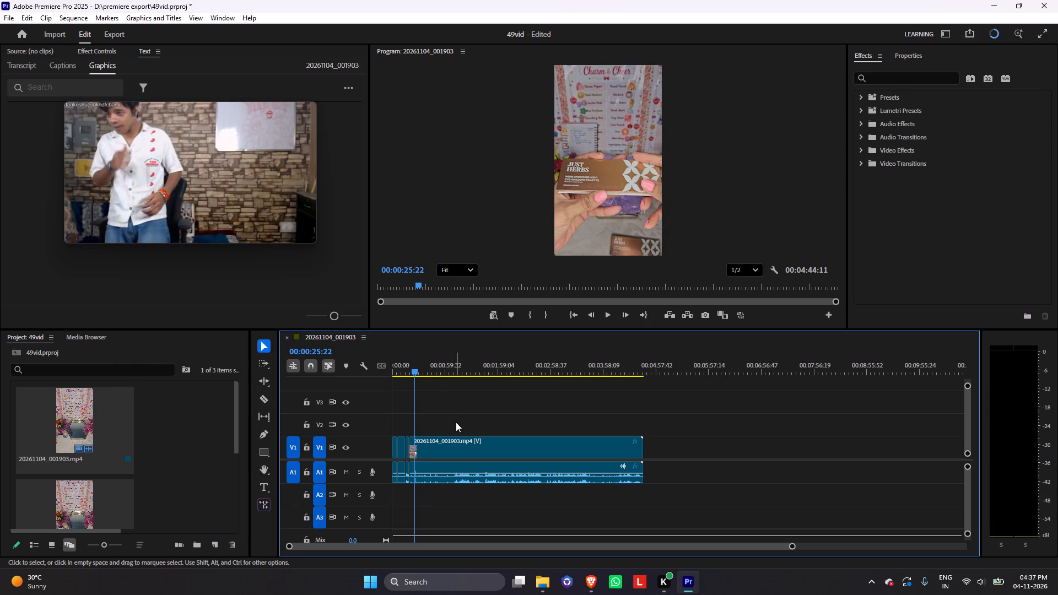
click(457, 446)
key(ctrl+k)
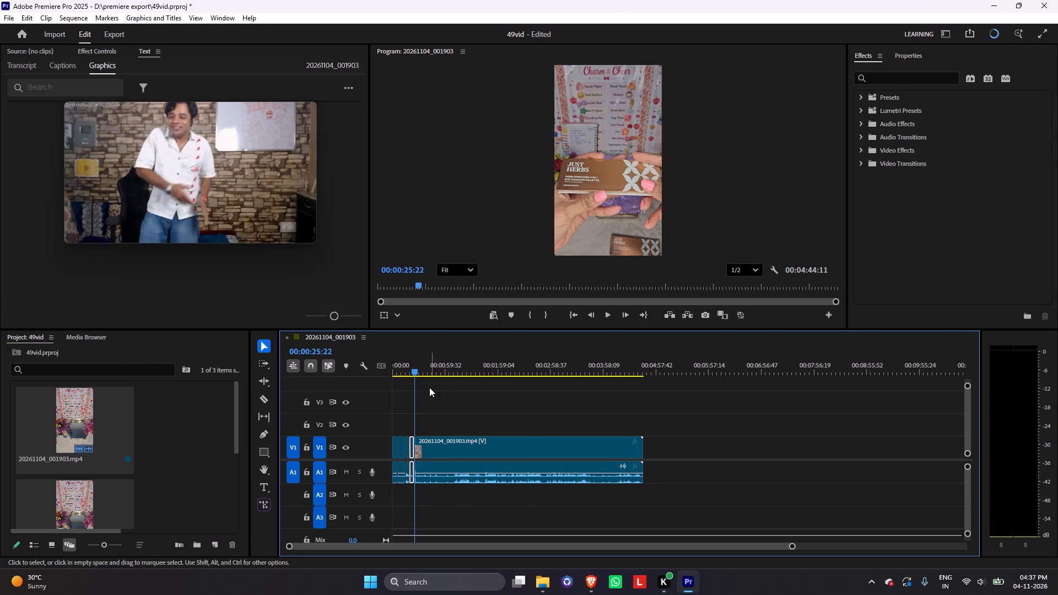
drag(414, 370, 418, 372)
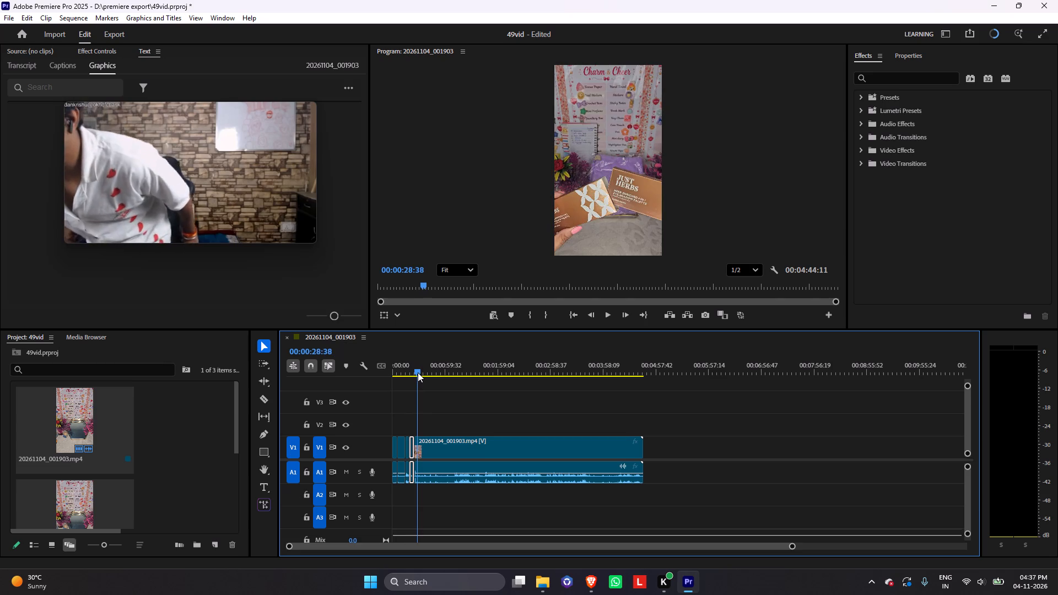
drag(418, 372, 424, 373)
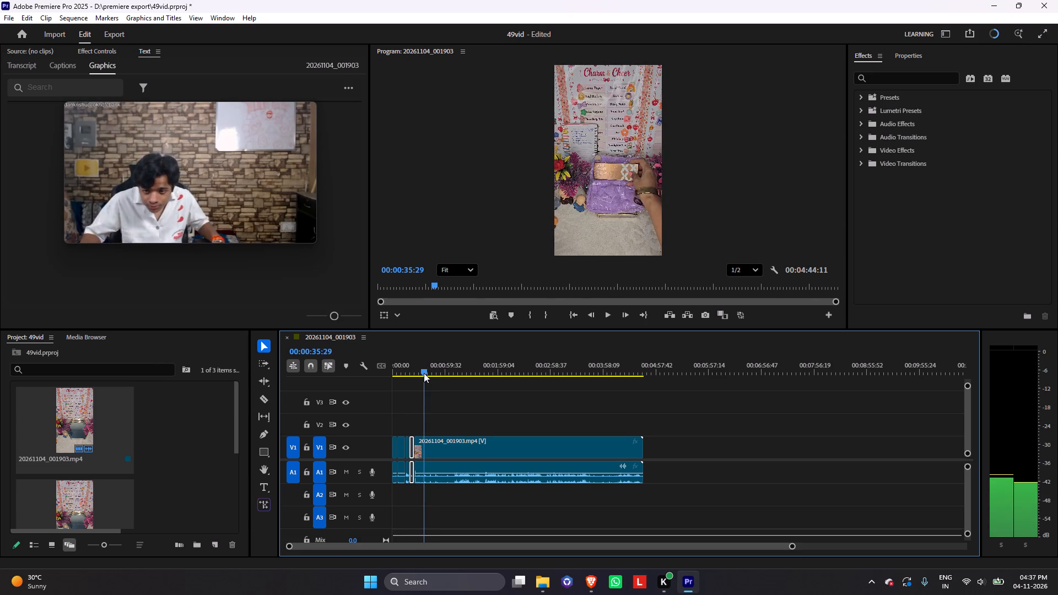
drag(424, 373, 423, 374)
text(q)
Play until the Just Herbs box rests on the purple parcel and split the clip at 00:00:27:45.
key(space)
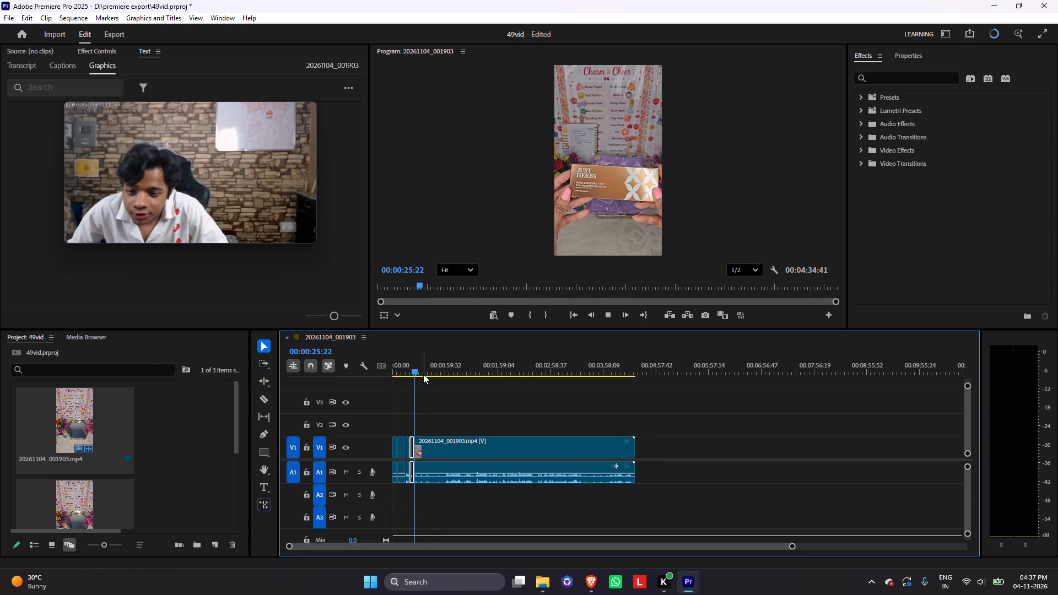
key(space)
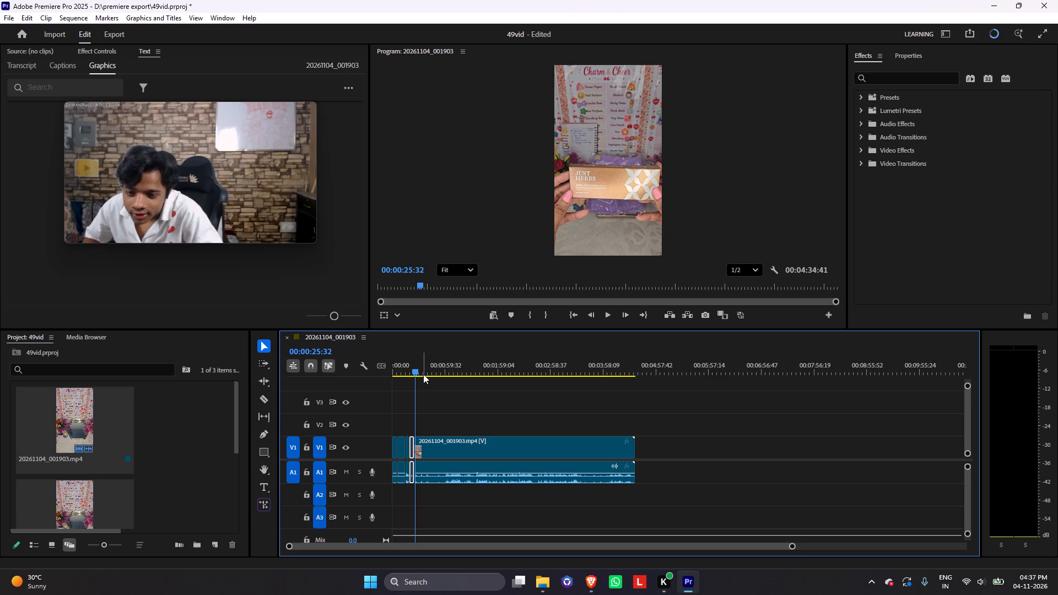
key(space)
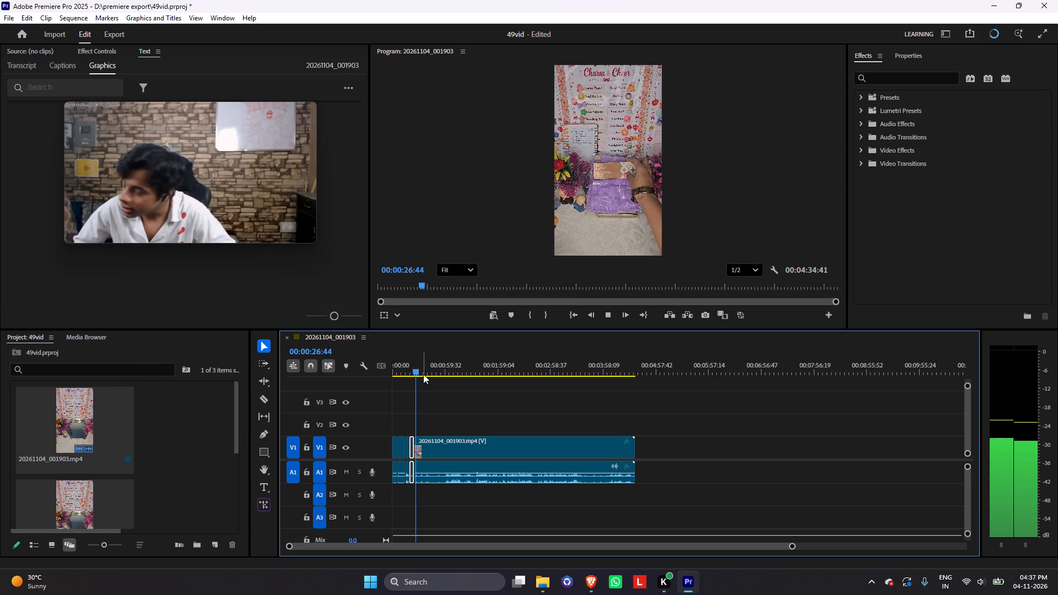
key(space)
key(ctrl+k)
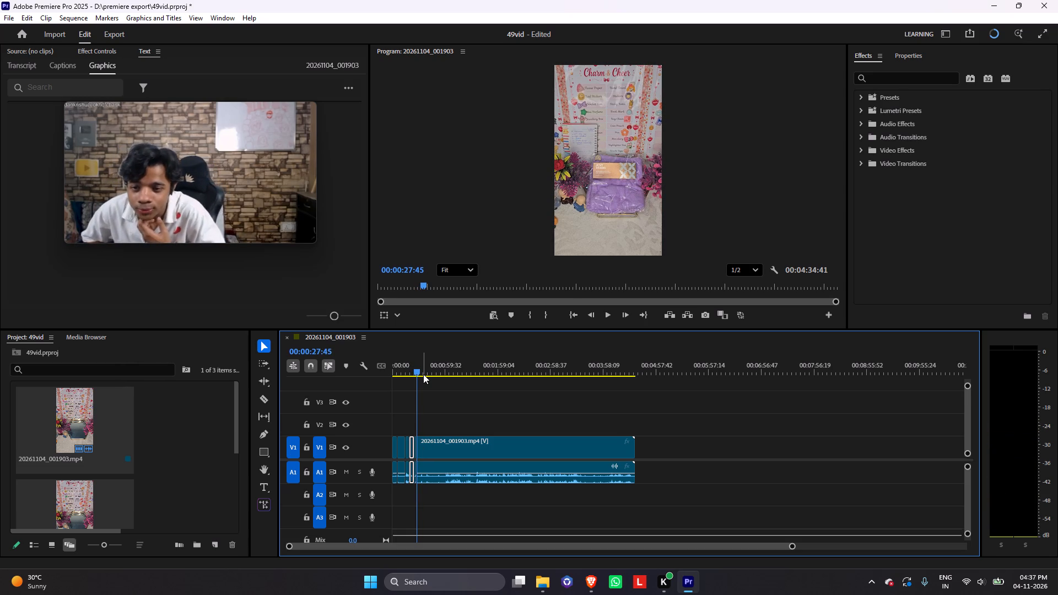
Find where the green jar starts to enter and ripple-trim the idle footage before it up to 00:00:30:07.
key(space)
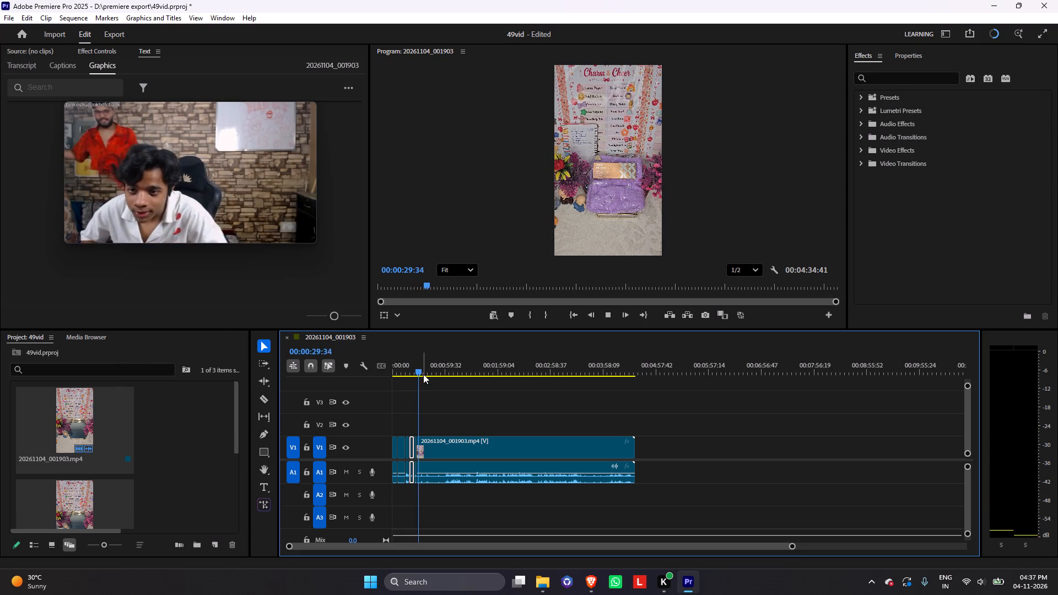
key(space)
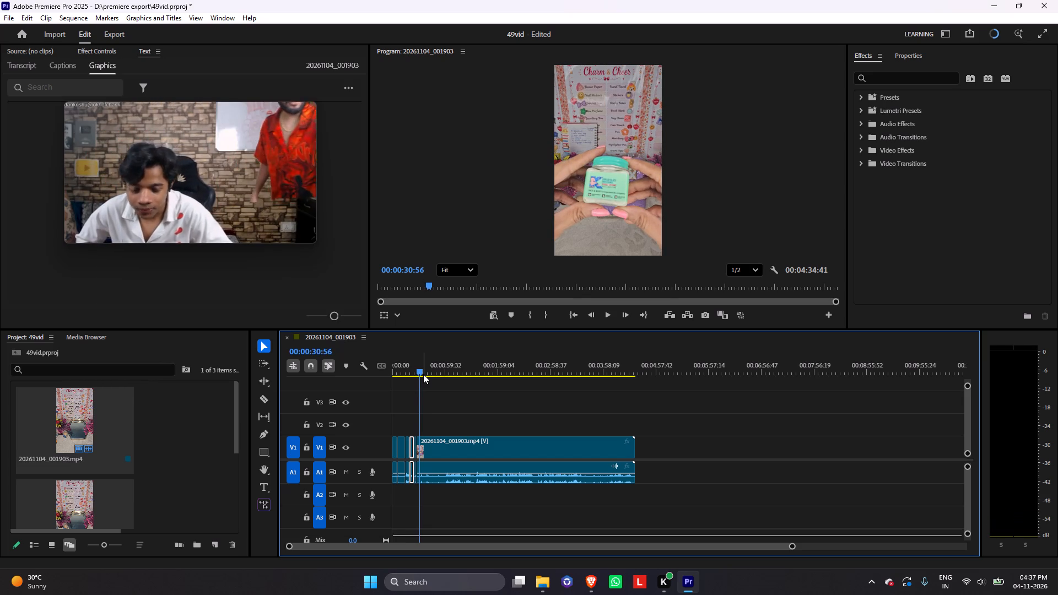
key(Left)
key(Left)
key(Left)
key(Left)
key(Left)
key(Left)
key(Left)
key(Left)
key(Left)
key(Left)
key(Left)
key(Left)
key(Left)
key(Left)
key(Left)
key(Left)
key(Left)
key(Left)
key(Left)
key(Left)
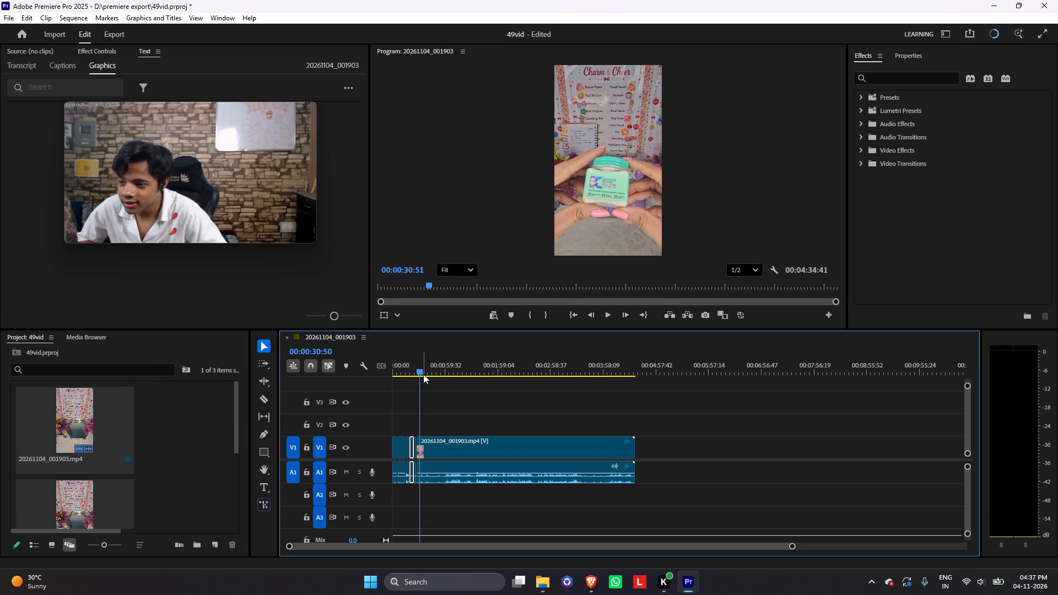
key(Left)
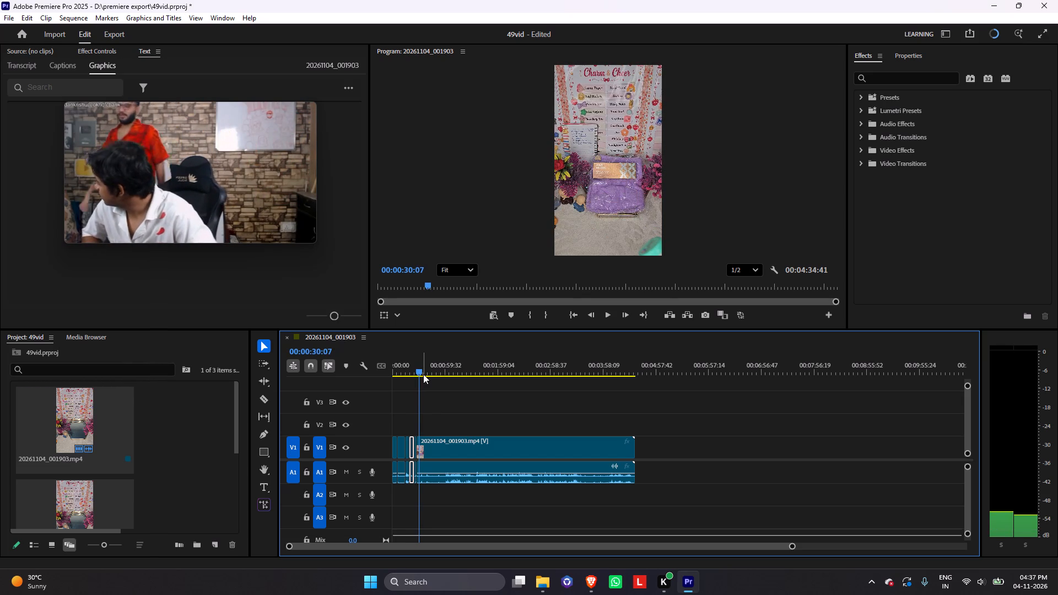
text(q)
Play until the green jar rests on the purple parcel and split the clip at 00:00:31:28.
key(space)
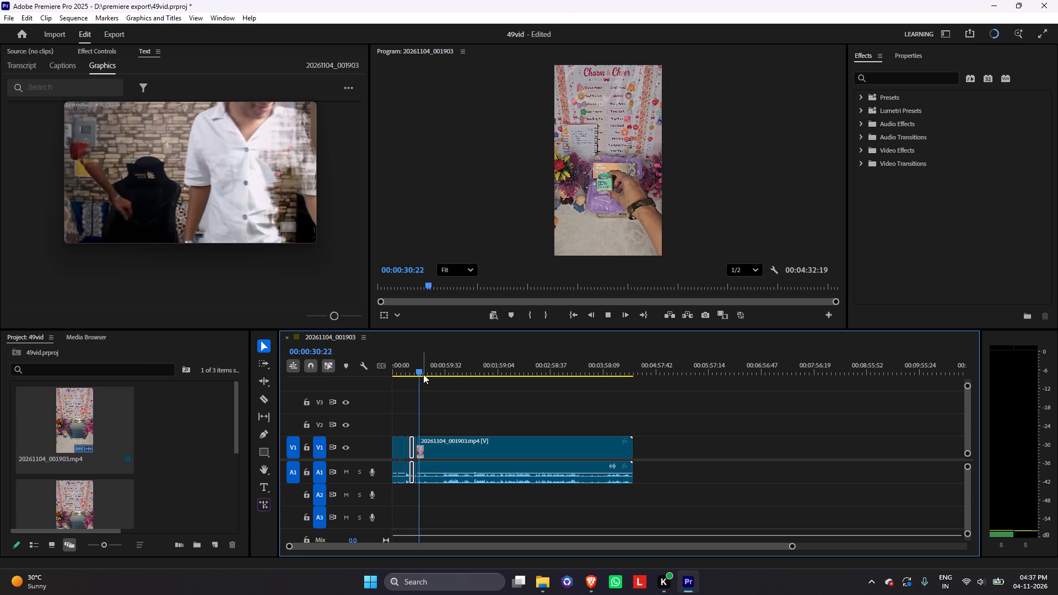
key(space)
key(ctrl+k)
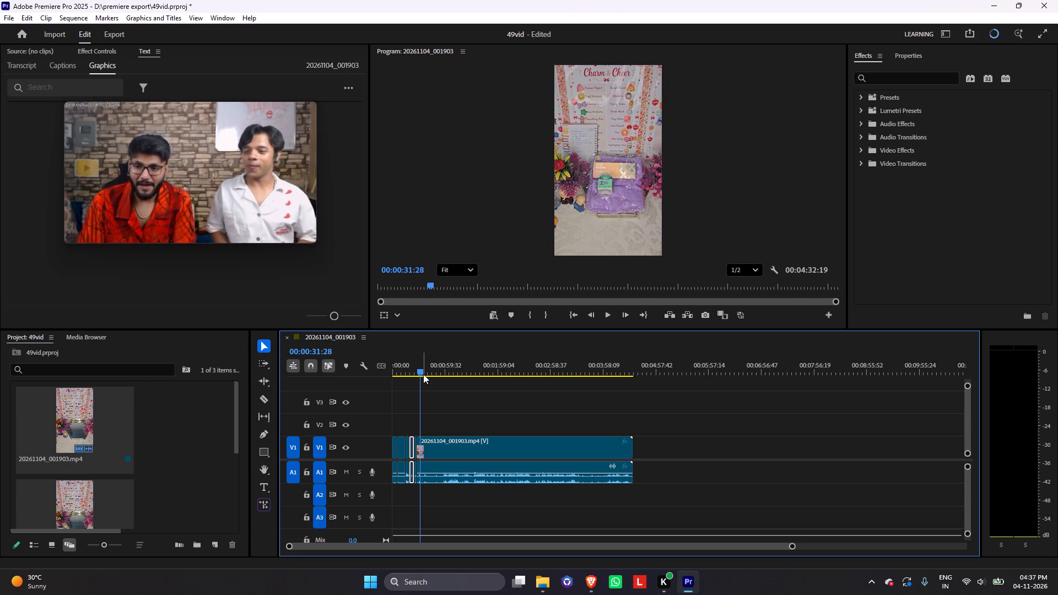
Find where the mint mini suitcase is about to enter and ripple-trim the idle footage before it up to 00:00:34:37.
key(space)
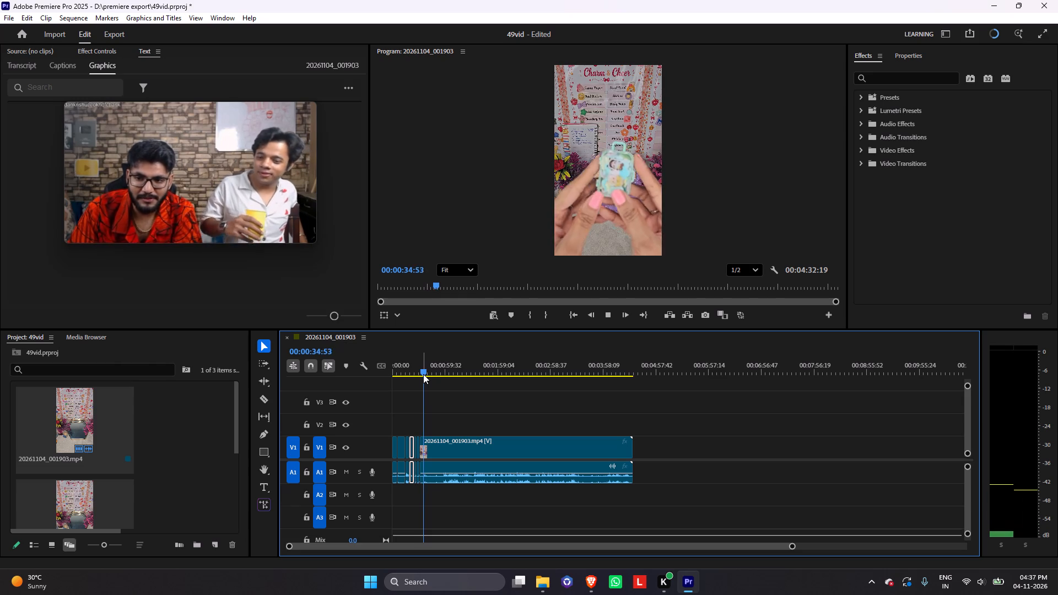
key(space)
key(Left)
key(Left)
key(Left)
key(Left)
key(Left)
key(Left)
key(Left)
key(Left)
key(Left)
key(Left)
key(Left)
key(Left)
key(Left)
key(Left)
key(Left)
key(Left)
key(Left)
key(Left)
key(Left)
key(Left)
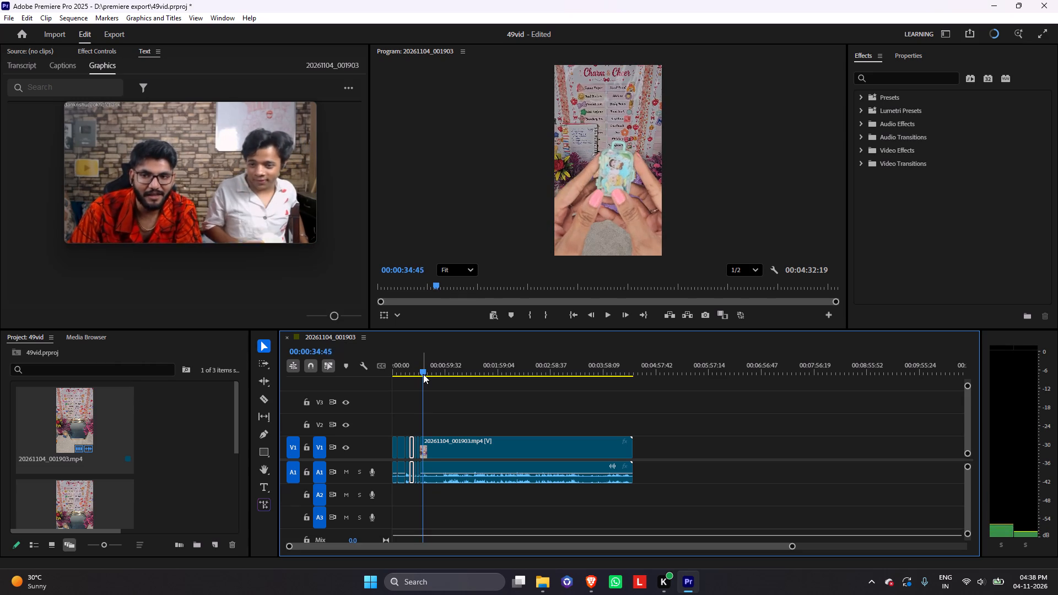
key(Right)
key(Right)
key(Right)
key(Right)
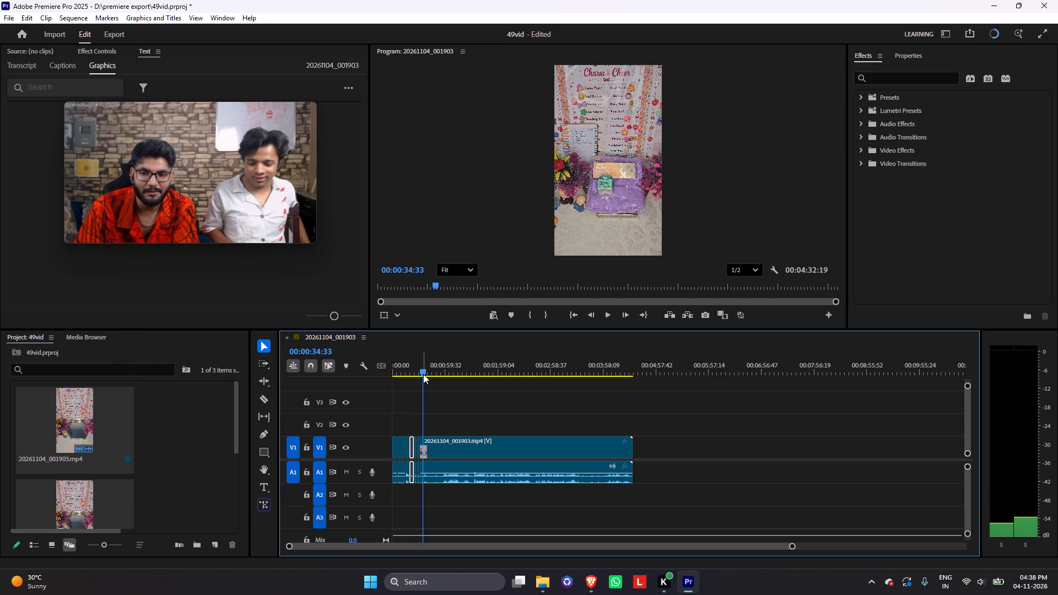
key(Right)
key(Right)
key(Right)
key(Right)
key(Right)
key(Right)
key(Left)
key(Left)
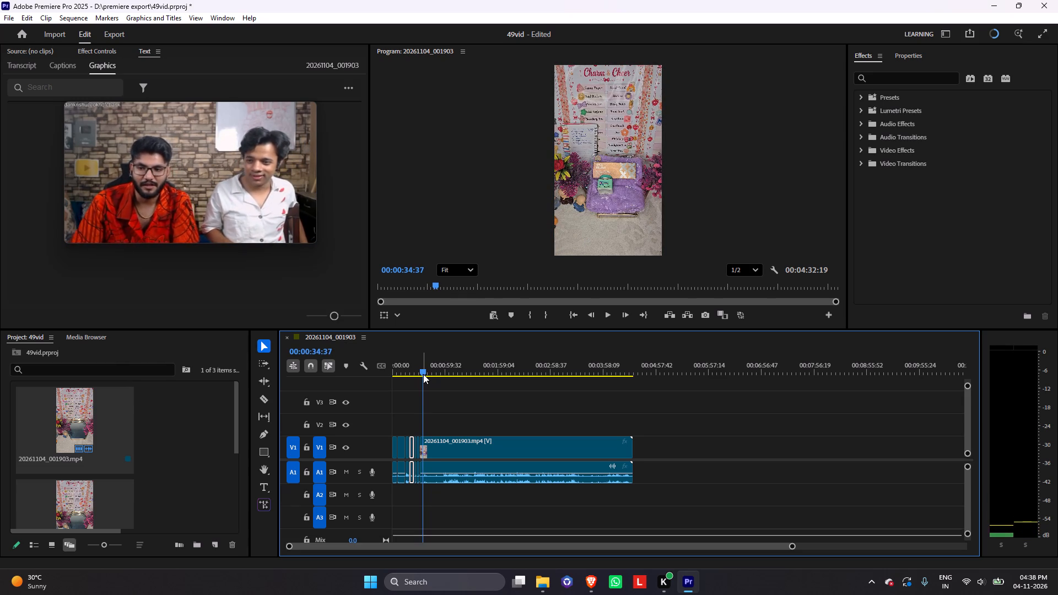
text(q)
Play until the mini suitcase stands beside the green jar and split the clip at 00:00:34:22.
key(space)
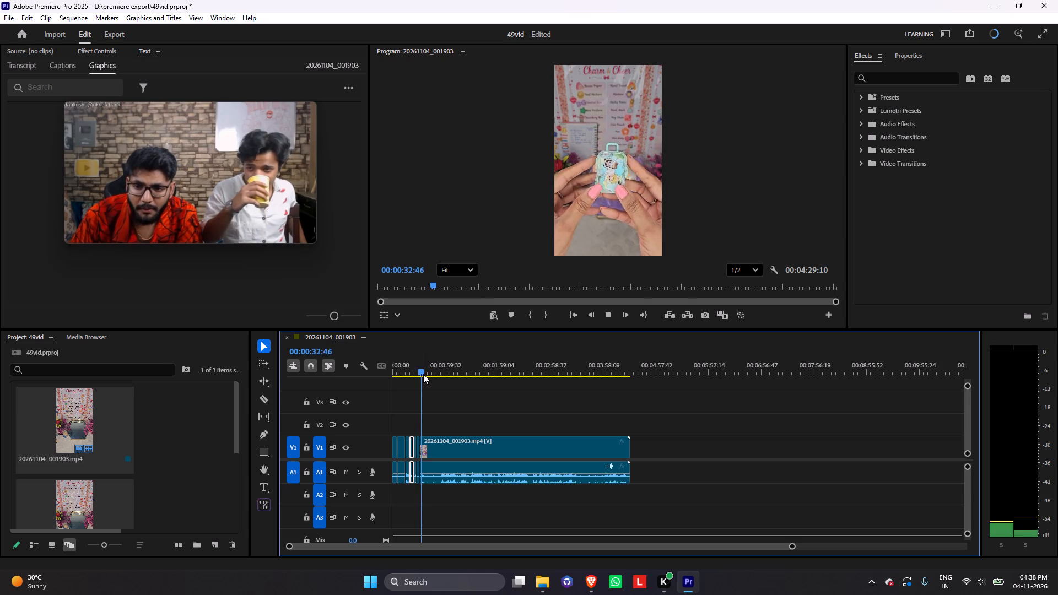
key(space)
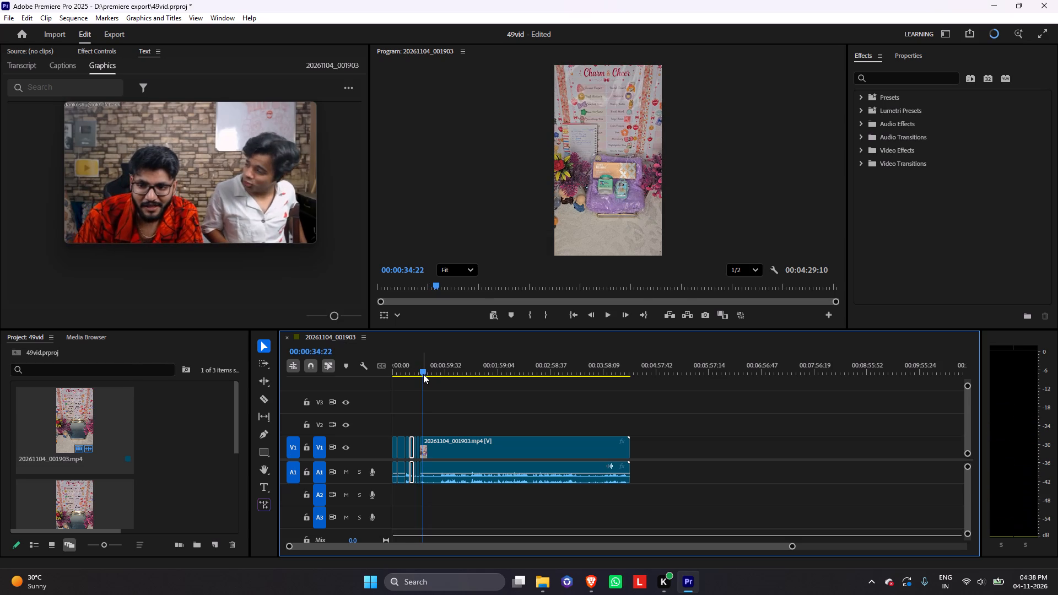
key(ctrl+k)
Find where the red crochet item comes in and ripple-trim the idle footage before it up to about 00:00:39.
key(space)
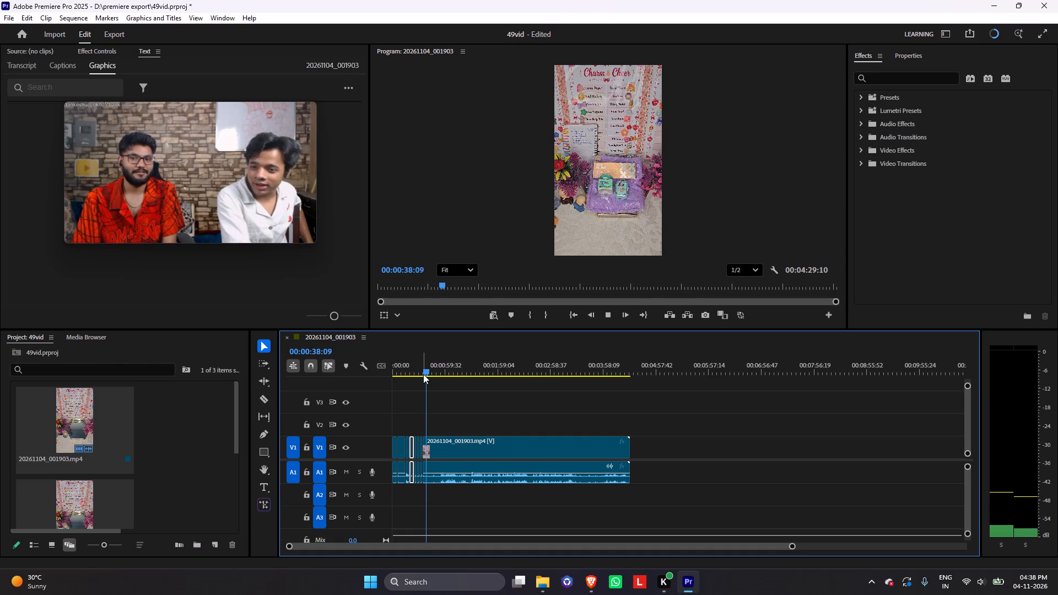
key(space)
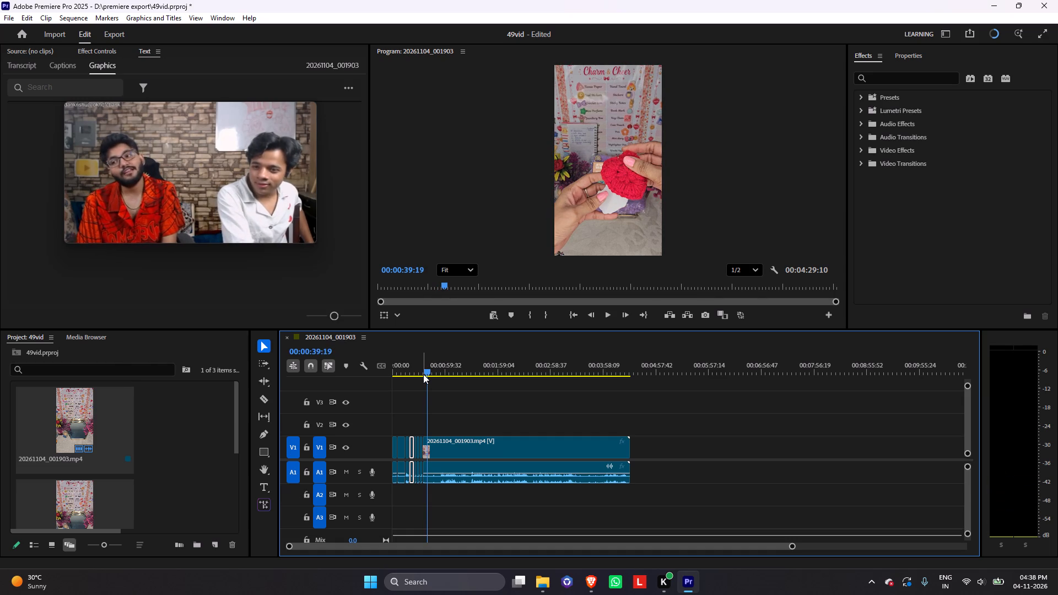
key(Left)
key(Left)
key(Left)
key(Left)
key(Left)
key(Left)
key(Left)
key(Left)
key(Left)
key(Left)
key(Left)
key(Left)
key(Left)
key(Left)
key(Left)
key(Left)
key(Left)
key(Left)
key(Left)
key(Left)
key(Left)
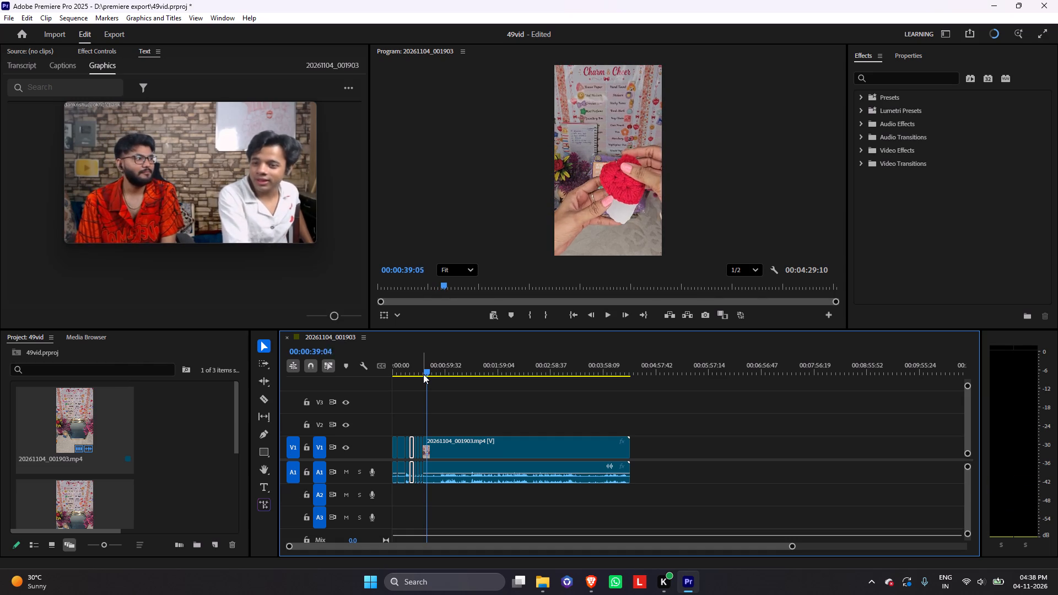
text(q)
Play until the red crochet item is placed beside the mini suitcase and split the clip at about 00:00:43.
key(space)
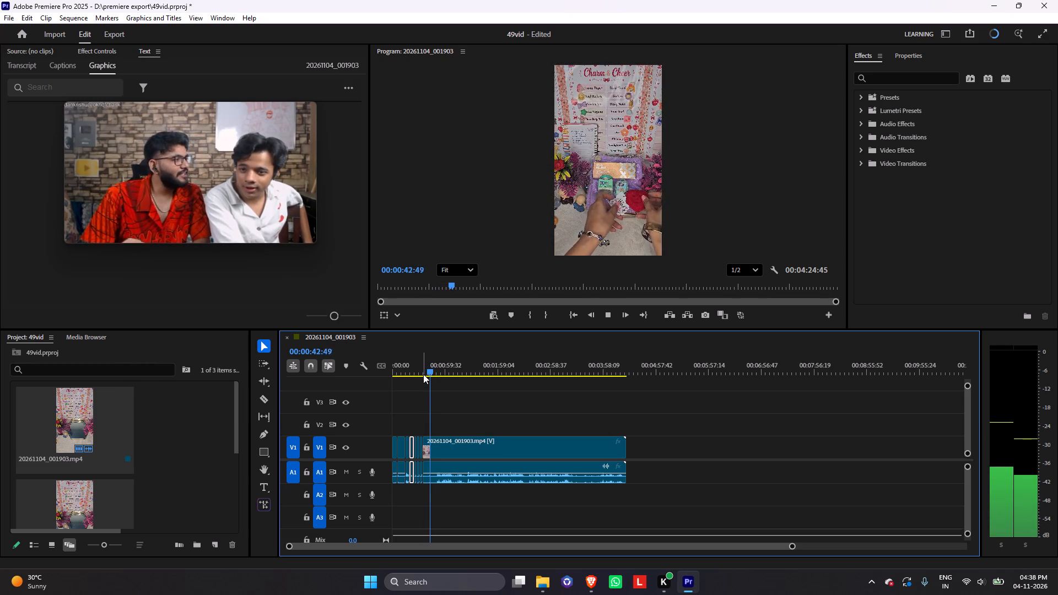
key(space)
key(ctrl+k)
Find where the rose-print bag is held up to the camera and ripple-trim the footage before it up to 00:00:50:34.
key(ctrl+space)
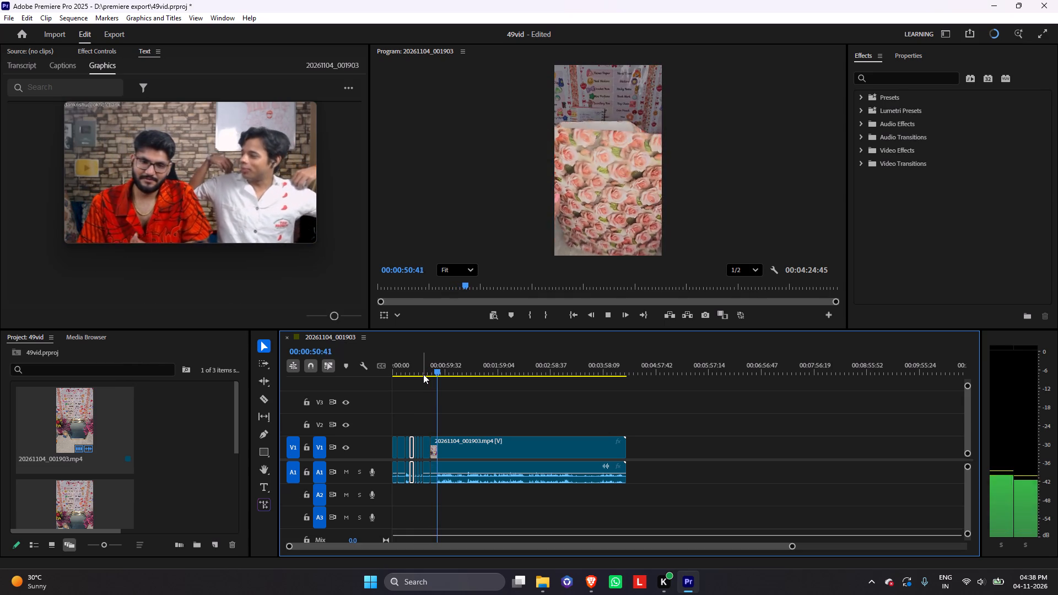
key(space)
key(Left)
key(Left)
key(Left)
key(Left)
key(Left)
key(Left)
key(Left)
key(Left)
key(Left)
key(Left)
key(Left)
key(Left)
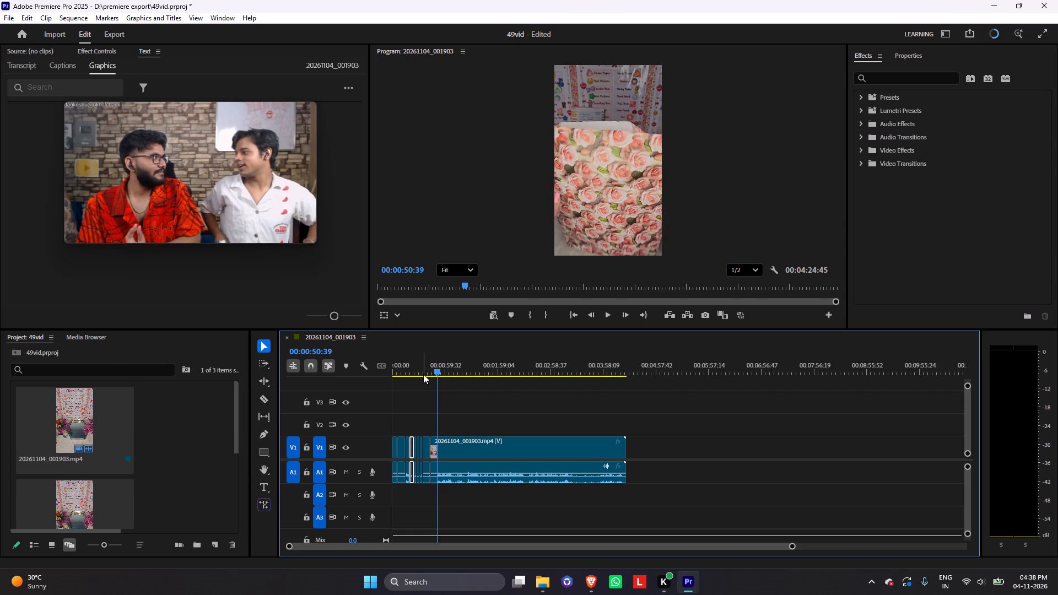
key(Left)
key(Left)
key(Left)
text(q)
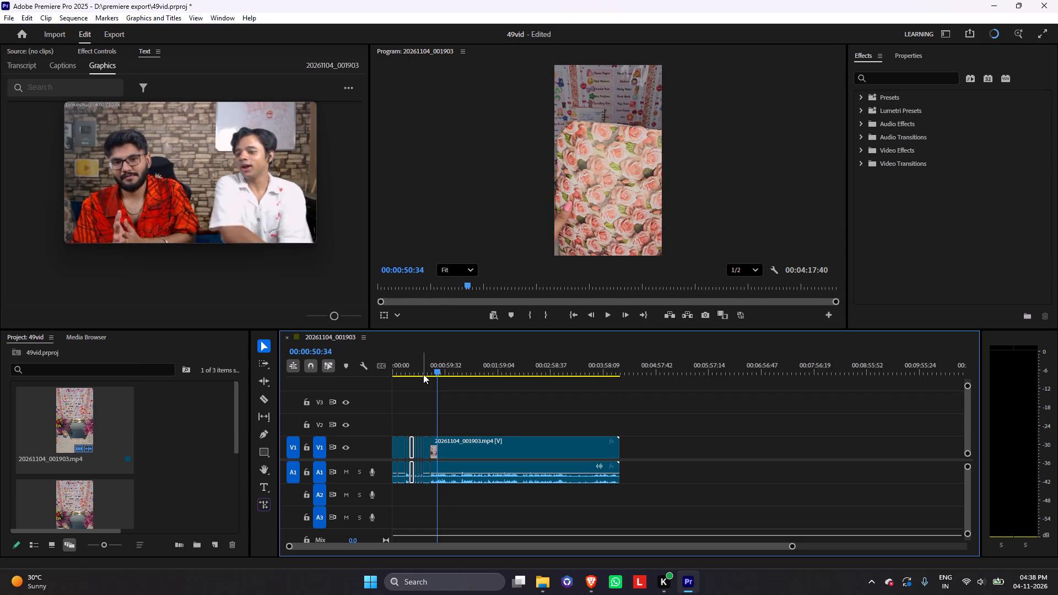
Review the rose-print bag being opened and split the clip at about 00:00:44:34, where it stands open in front.
key(space)
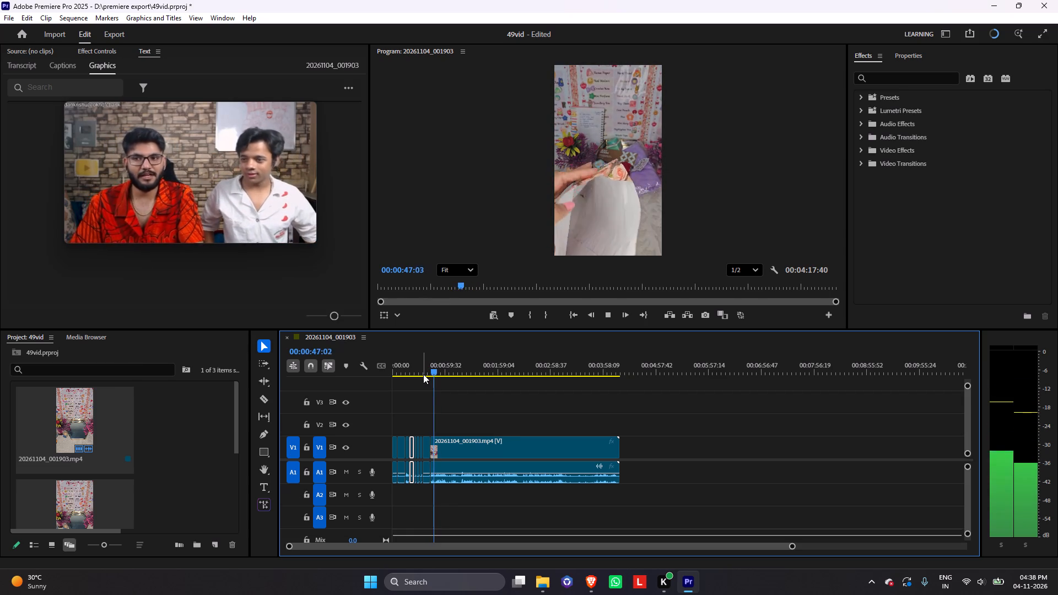
key(space)
key(Left)
key(Left)
key(Left)
key(Left)
key(Left)
key(Left)
key(Left)
key(Left)
key(Left)
key(Left)
key(Left)
key(Left)
key(Left)
key(Left)
key(Left)
key(Left)
key(Left)
key(Left)
key(Left)
key(Left)
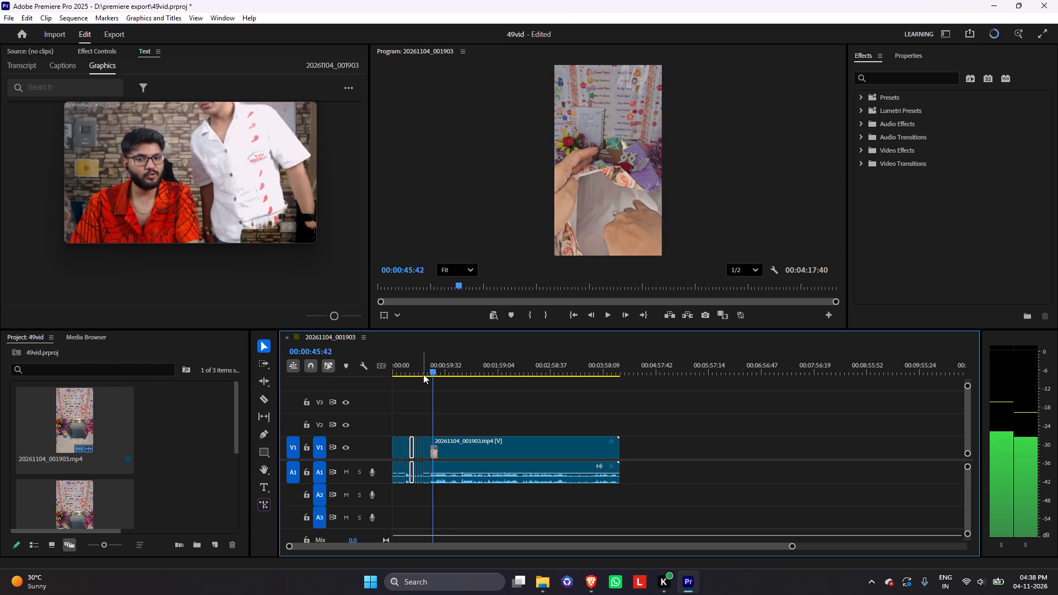
key(Left)
key(Left)
key(Left)
key(Left)
key(Left)
key(Left)
key(Left)
key(Left)
key(Left)
key(Left)
key(Left)
key(Left)
key(Left)
key(Left)
key(Left)
key(Left)
key(Left)
key(Left)
key(Left)
key(Left)
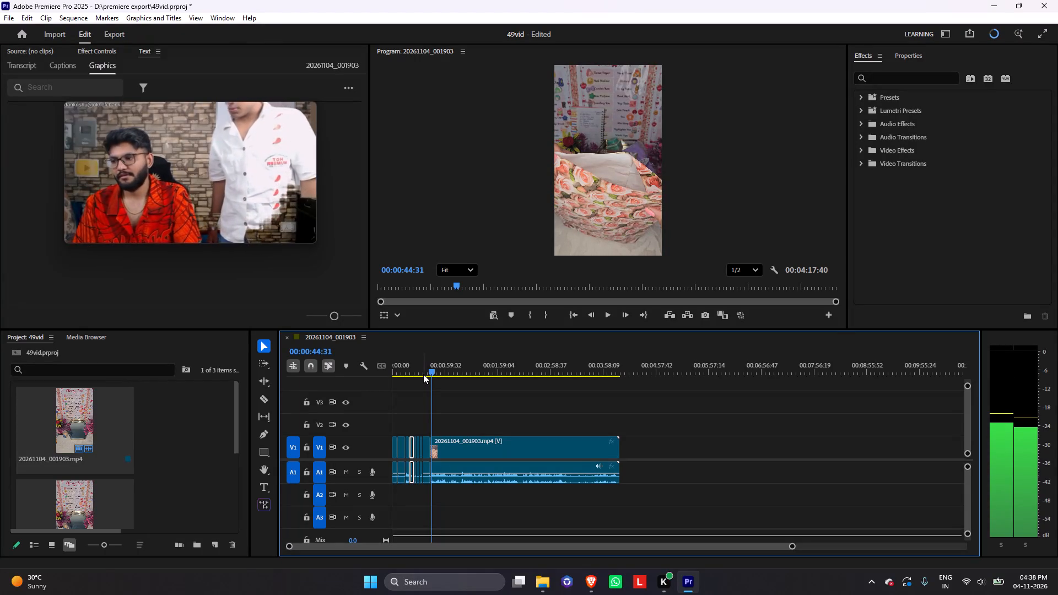
key(Right)
key(Right)
key(Right)
key(Right)
key(Right)
key(Right)
key(Right)
key(Right)
key(Right)
key(Right)
key(Right)
key(Right)
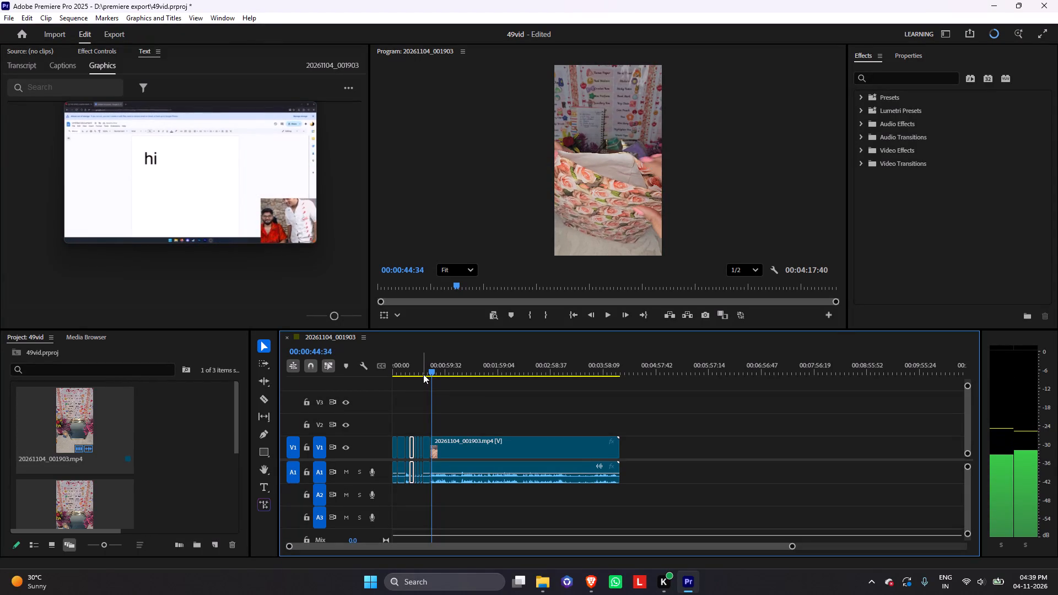
key(ctrl+k)
Find where the shredded paper filler is brought to the open rose-print bag and ripple-trim the footage before it up to about 00:00:49.
key(space)
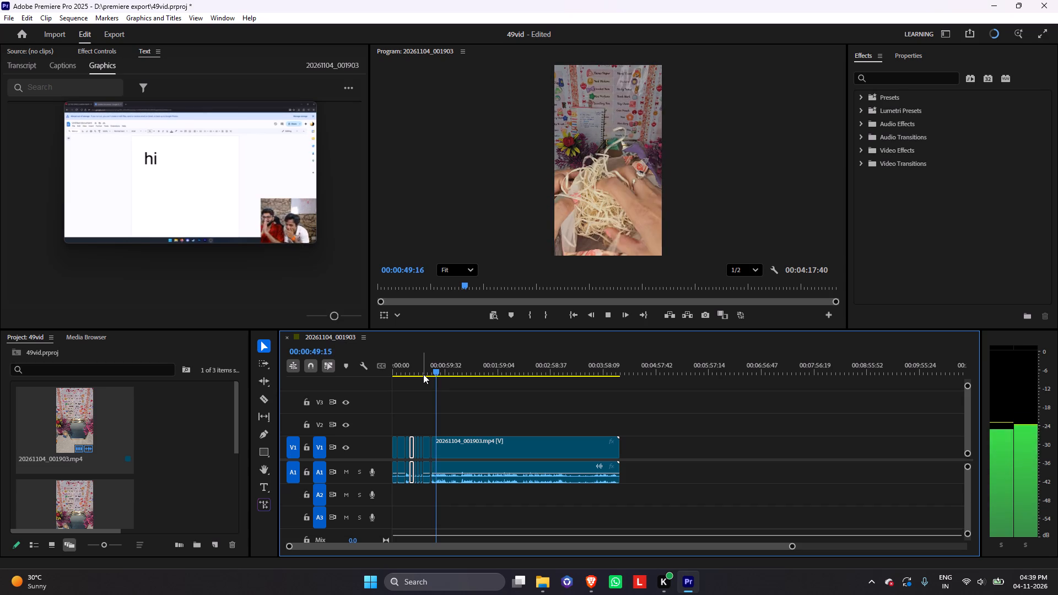
key(space)
key(Left)
key(Left)
key(Left)
key(Left)
key(Left)
key(Left)
key(Left)
key(Left)
key(Left)
key(Left)
key(Left)
key(Left)
key(Left)
key(Left)
key(Left)
key(Left)
key(Left)
key(Left)
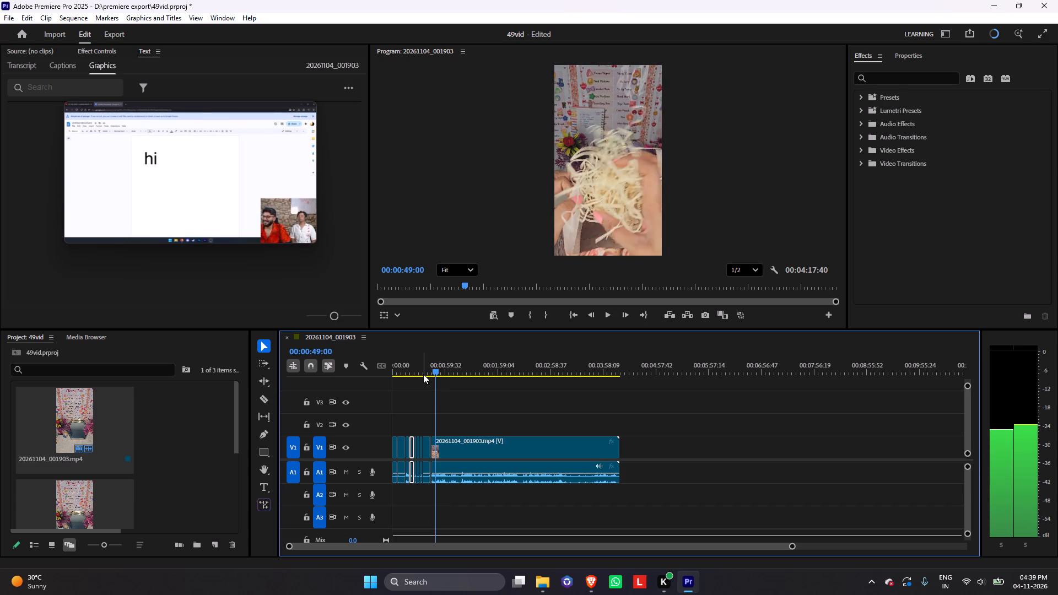
key(Left)
key(Left)
key(Left)
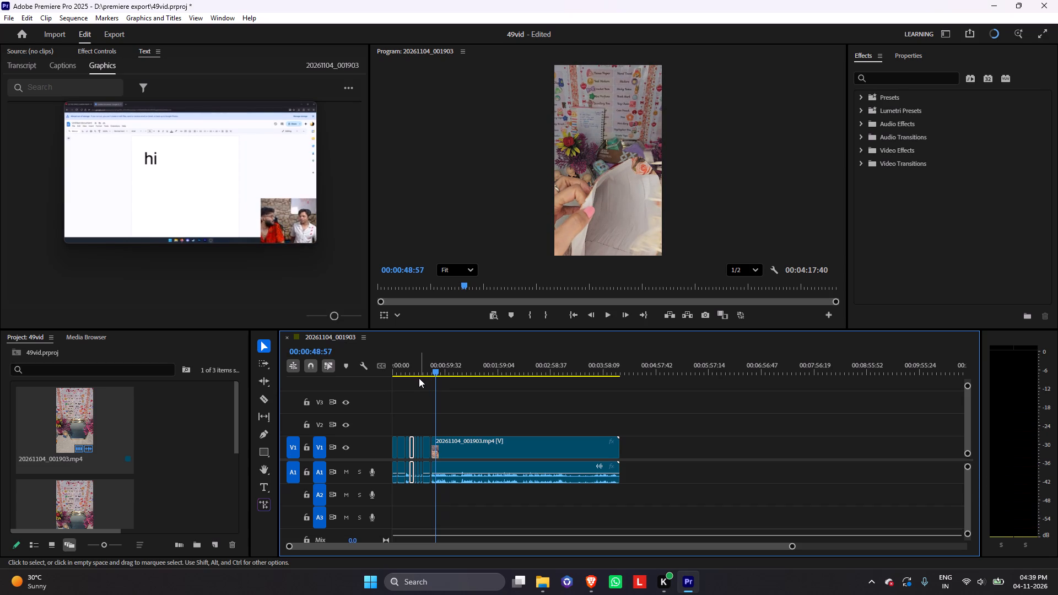
key(q)
Play until the filler has been pushed down into the bag and split the clip at 00:00:46:40.
key(space)
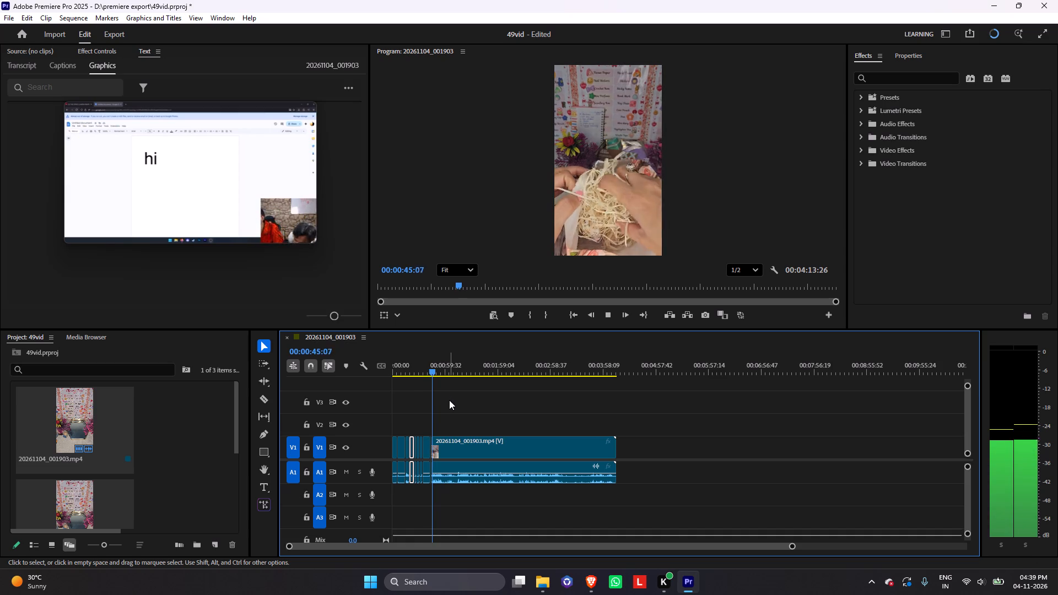
key(space)
click(433, 370)
key(space)
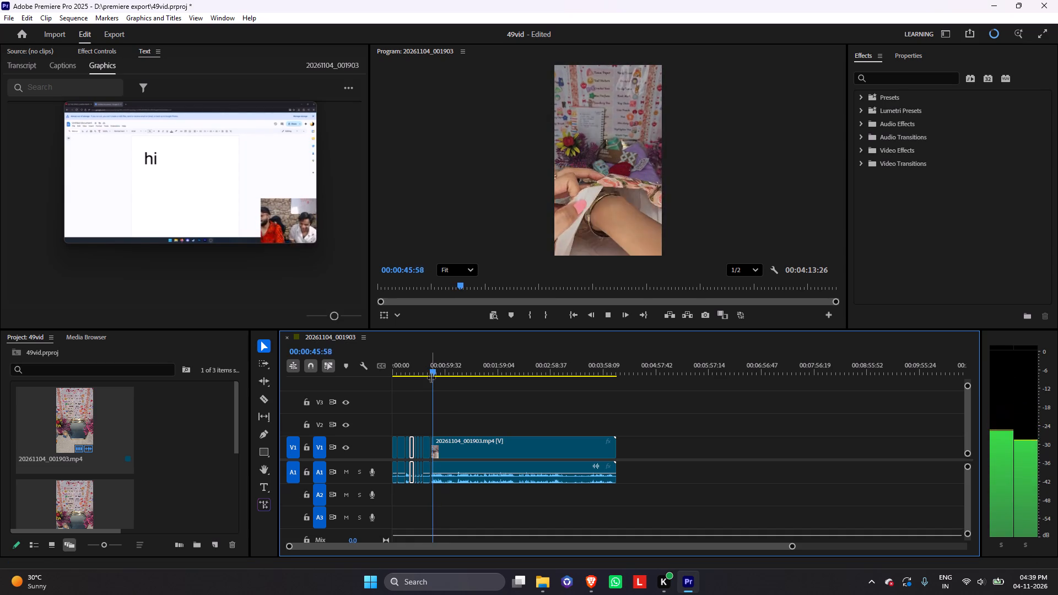
key(space)
key(ctrl+k)
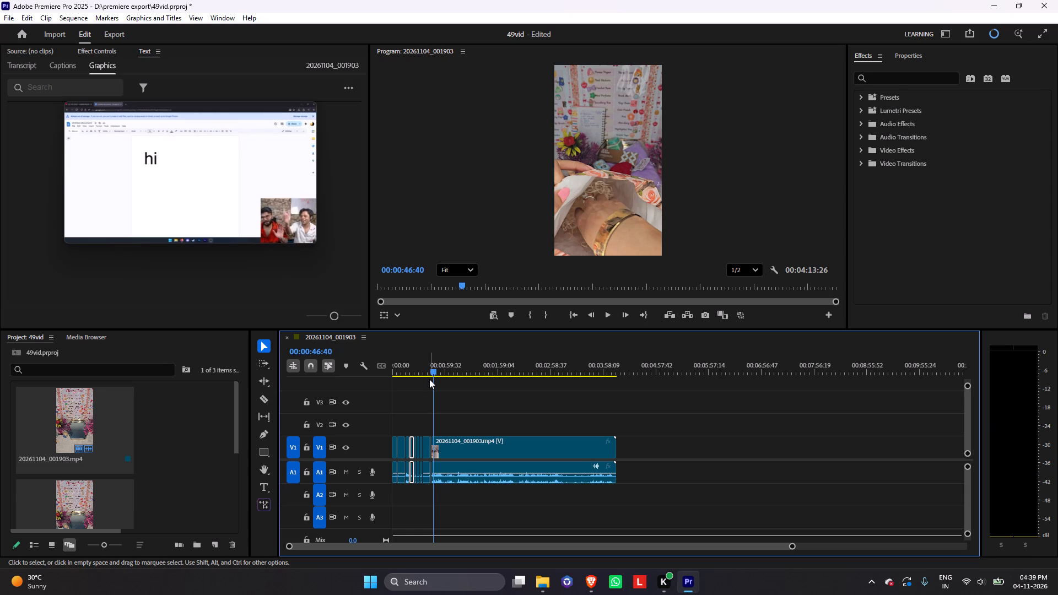
Find where the hand comes back over the filler-lined bag and ripple-trim the footage before it up to about 00:01:02.
key(space)
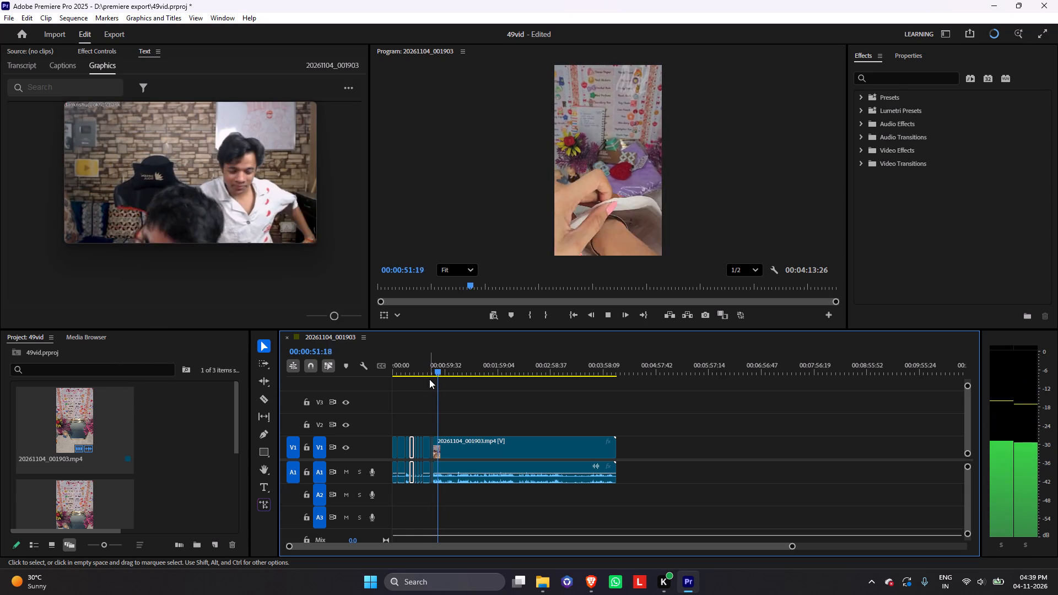
key(space)
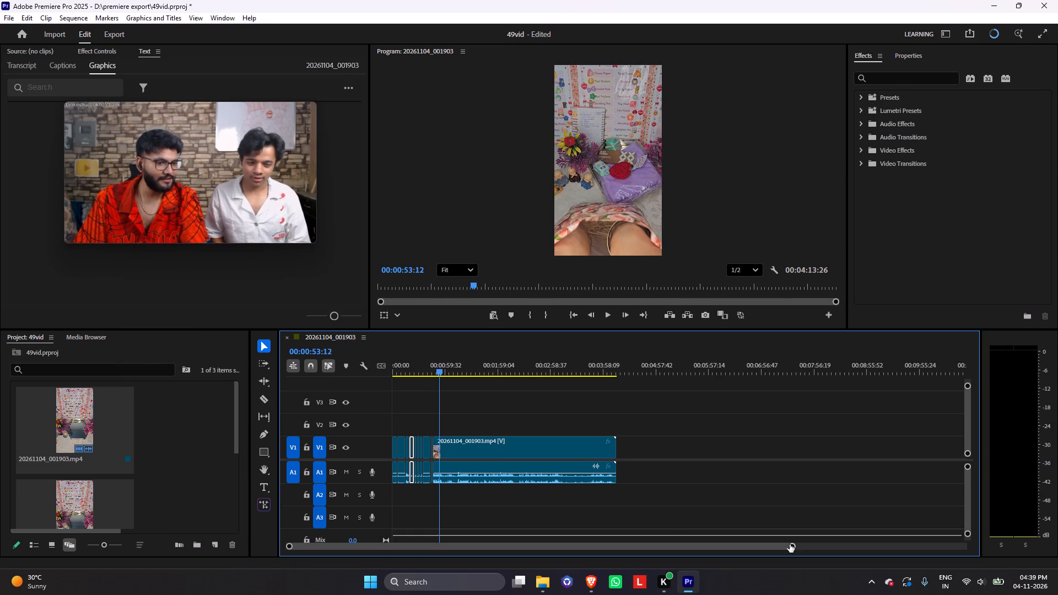
drag(790, 544, 663, 549)
drag(595, 368, 566, 381)
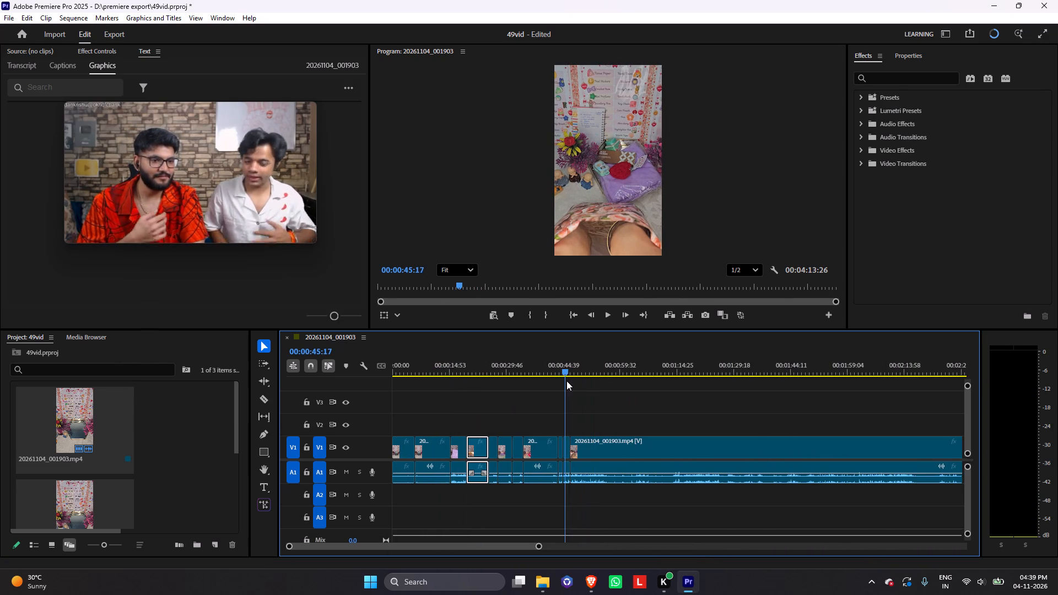
drag(566, 381, 593, 379)
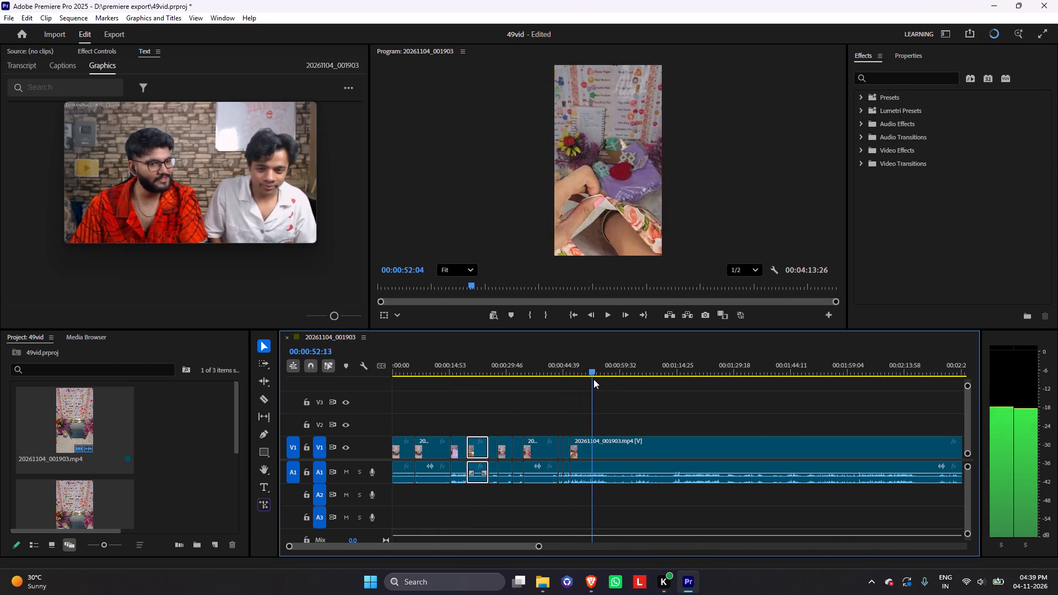
drag(593, 379, 629, 377)
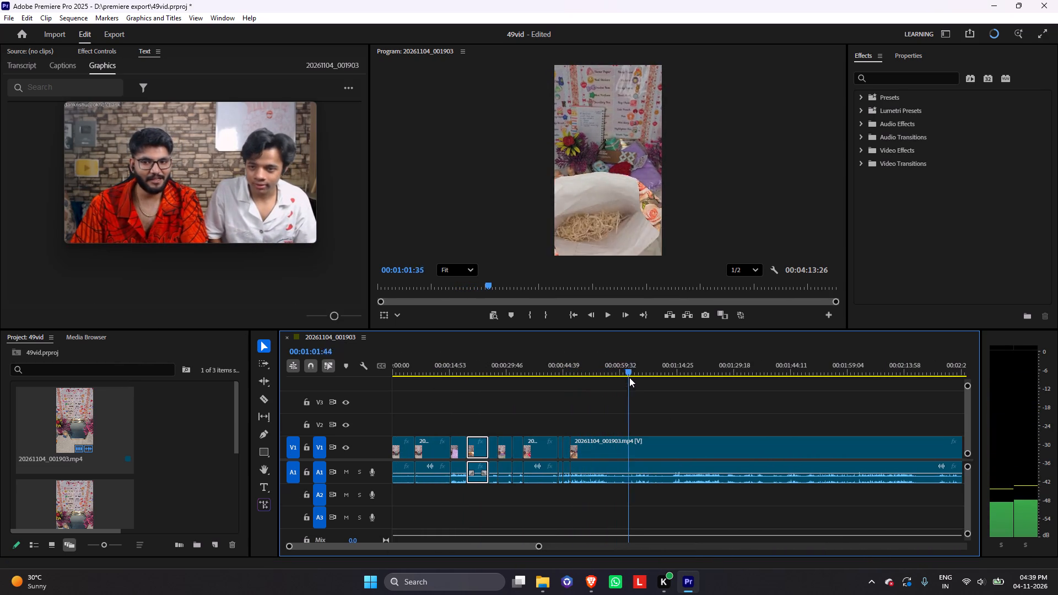
drag(629, 377, 630, 381)
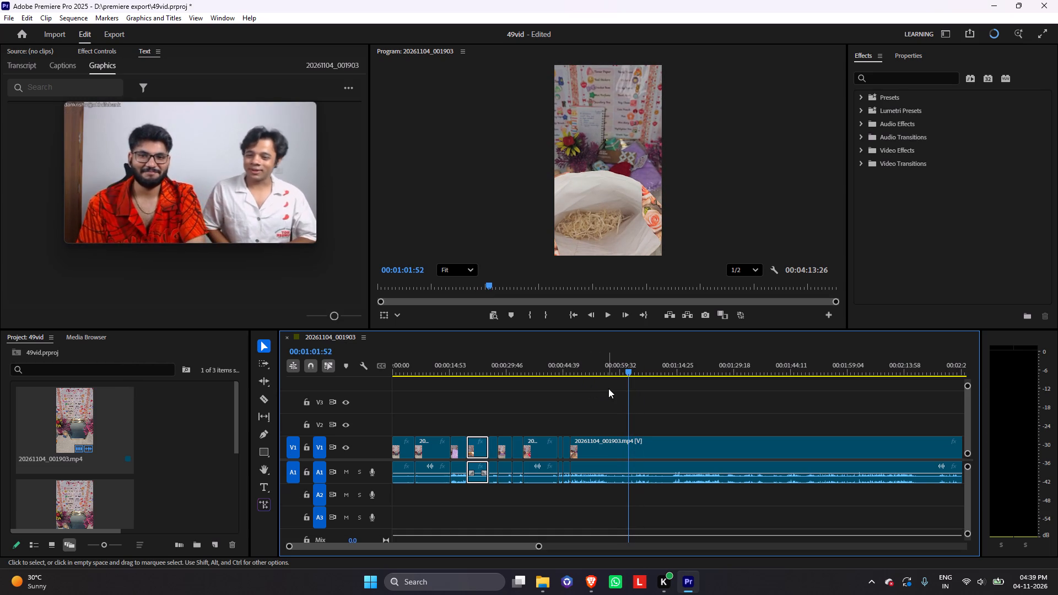
click(628, 370)
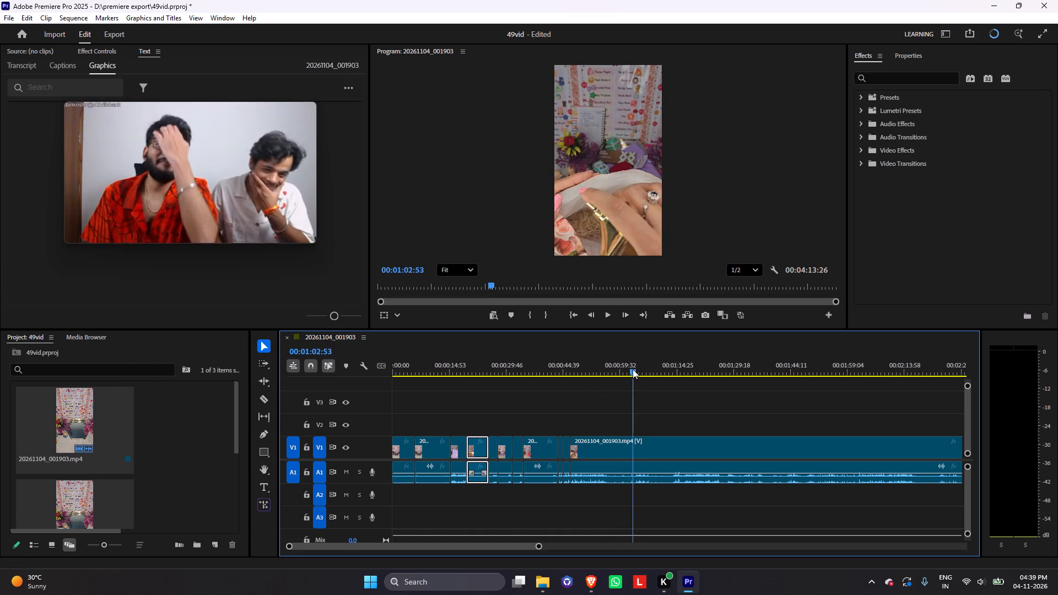
key(q)
Review the hand reaching into the filler-lined bag and split the clip as it pulls out, at about 00:00:50:34.
key(space)
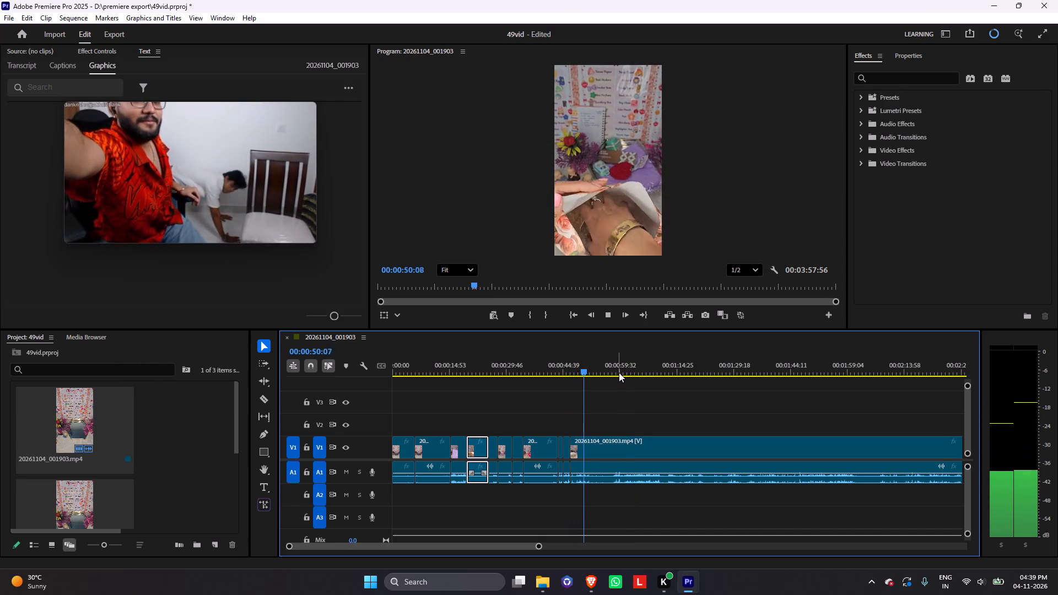
key(space)
key(space)
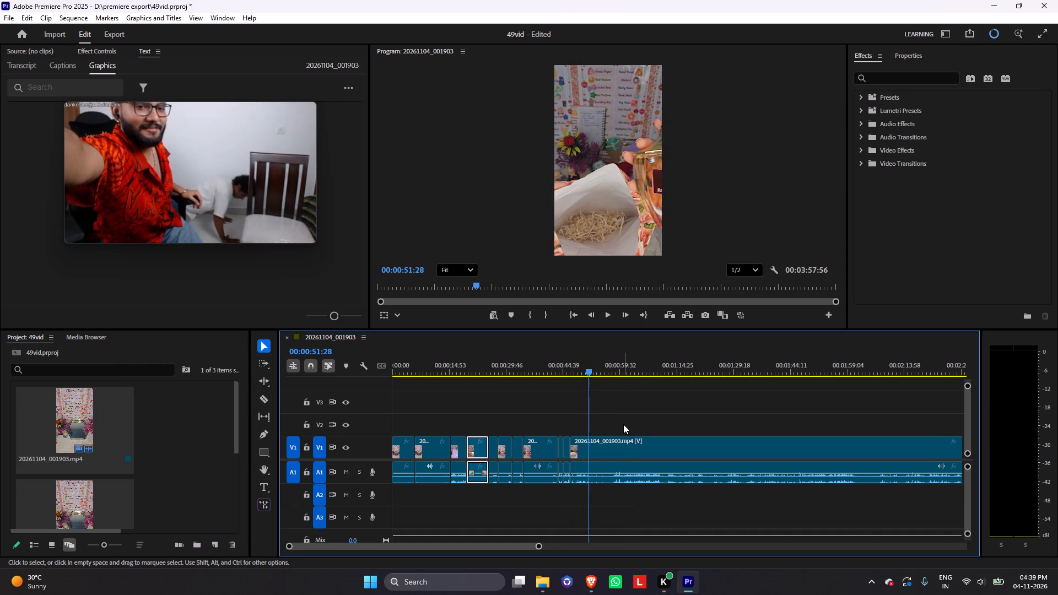
key(space)
drag(591, 371, 571, 379)
key(space)
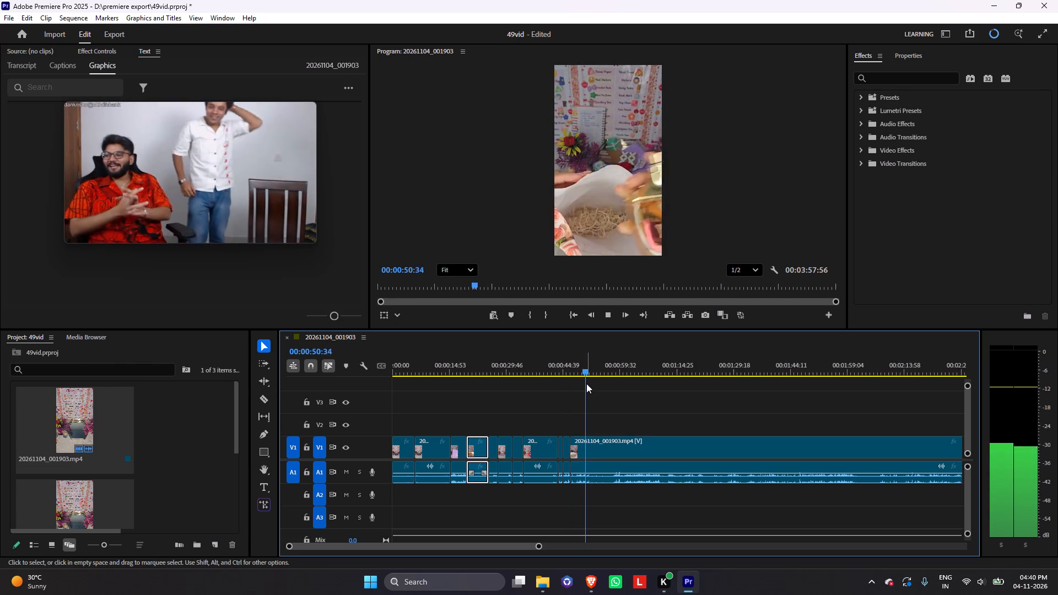
key(space)
key(ctrl+k)
Find where the lilac pouch is about to be packed into the bag and ripple-trim the footage before it up to about 00:01:02.
key(space)
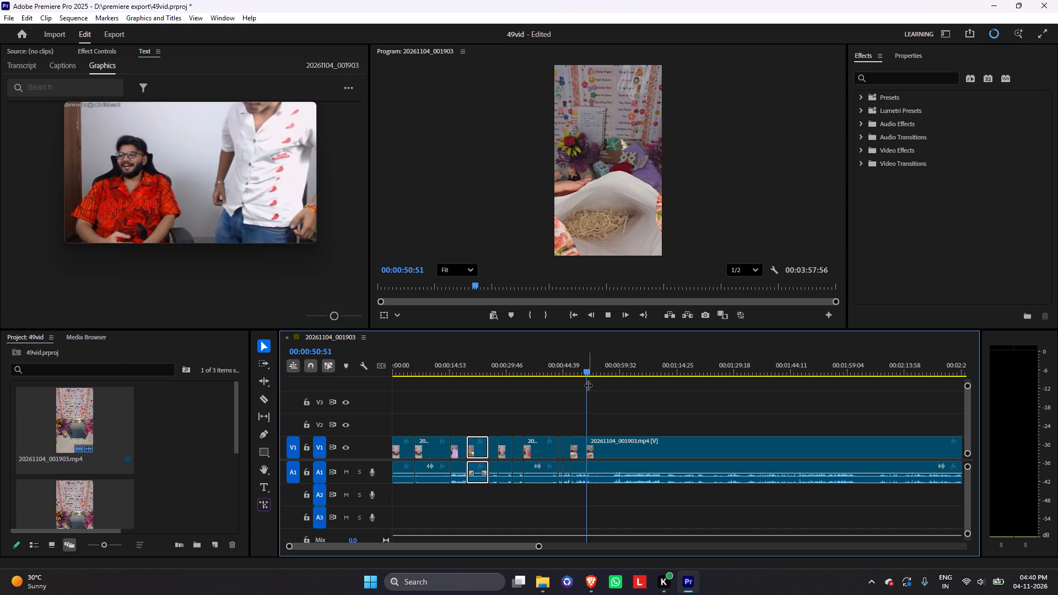
drag(586, 372, 611, 372)
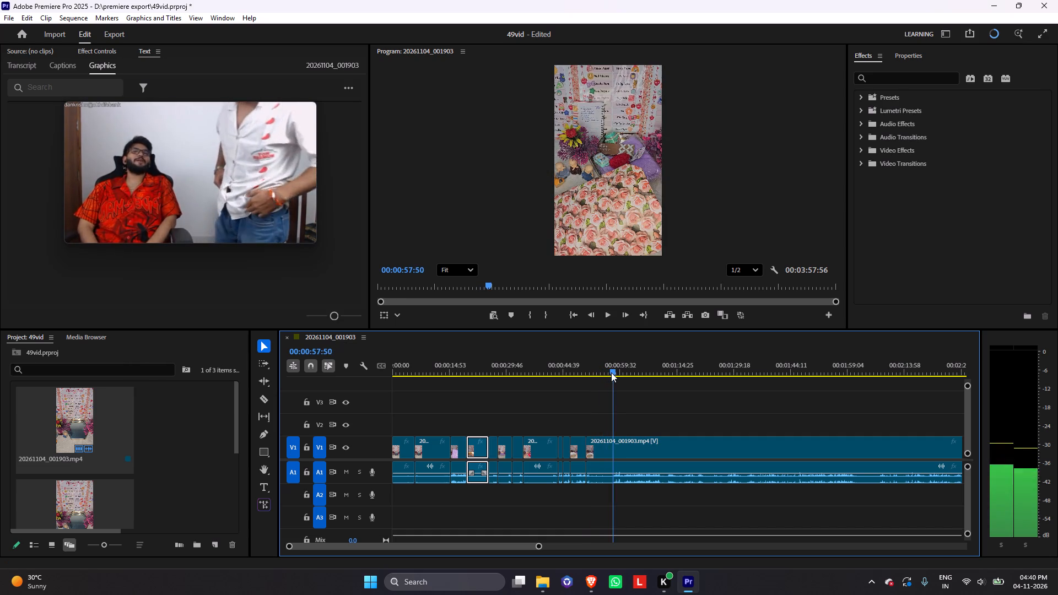
drag(611, 372, 609, 375)
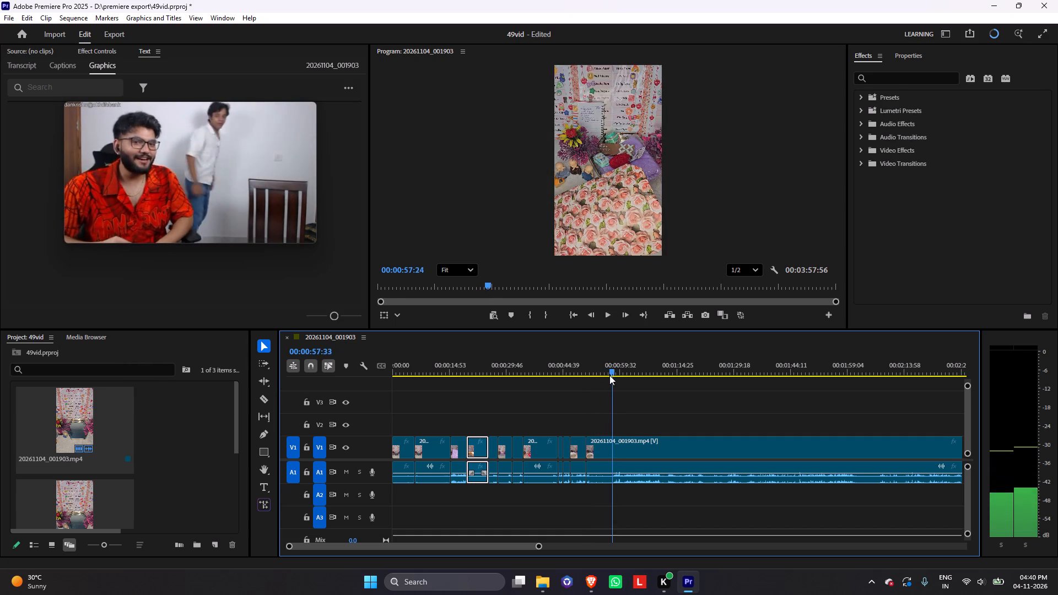
drag(609, 375, 614, 375)
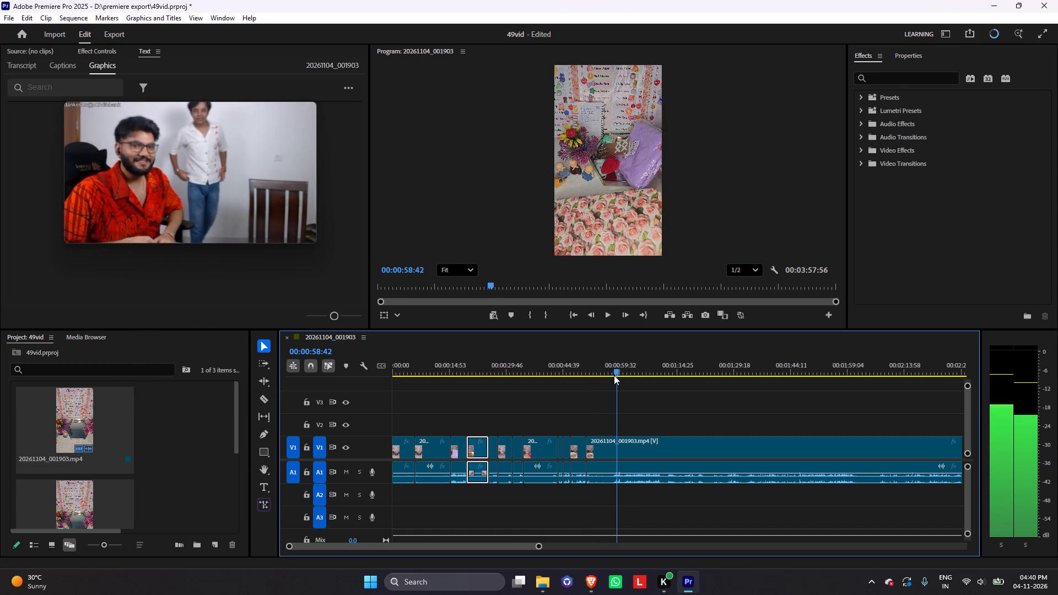
drag(614, 375, 626, 374)
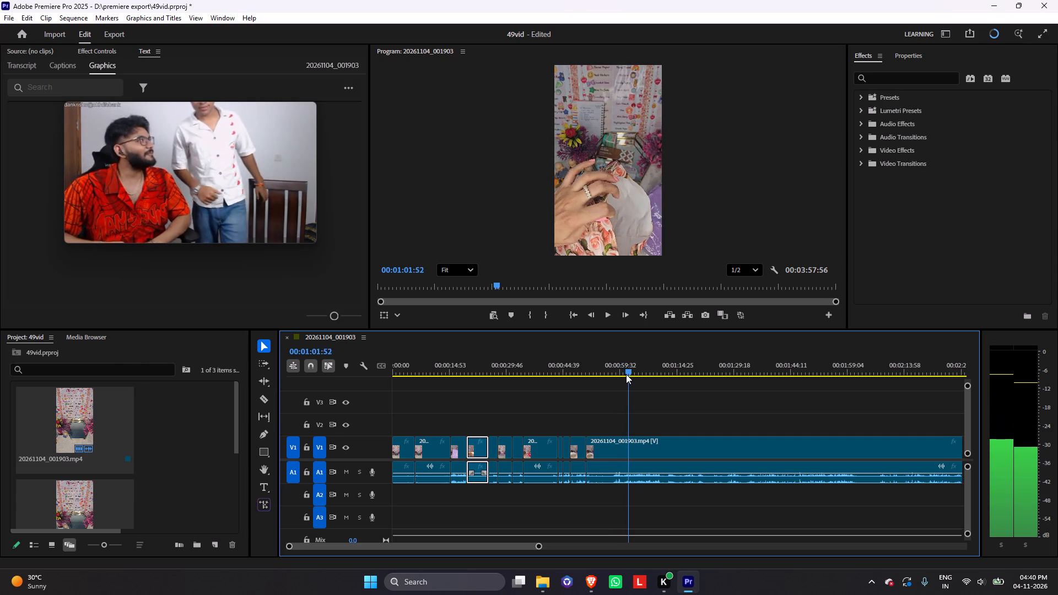
drag(626, 374, 628, 372)
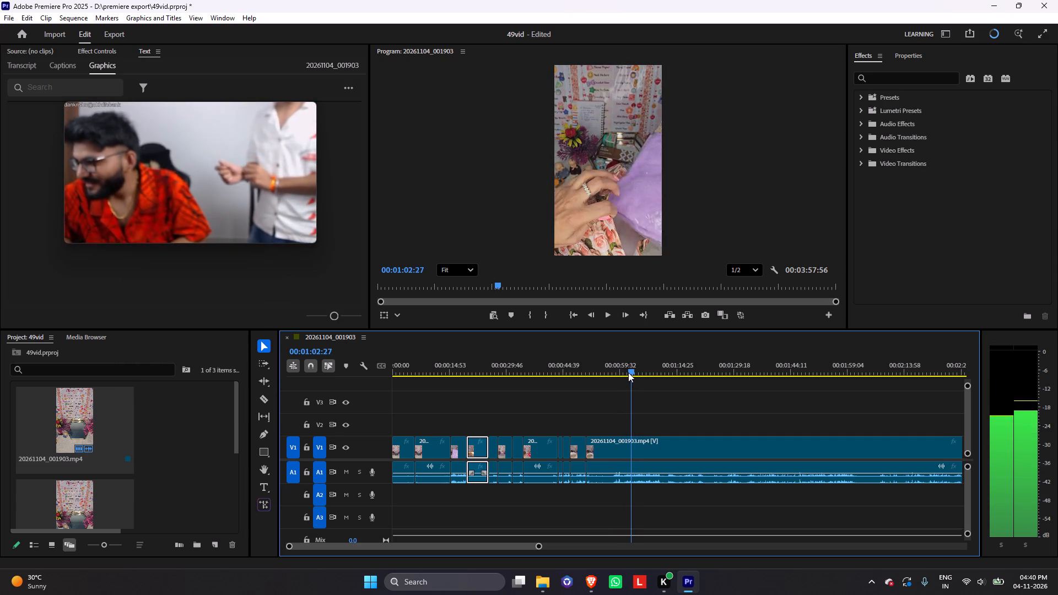
drag(628, 372, 628, 372)
key(q)
Play until the lilac pouch has gone into the rose-print bag and split the clip at 00:00:56:15.
key(space)
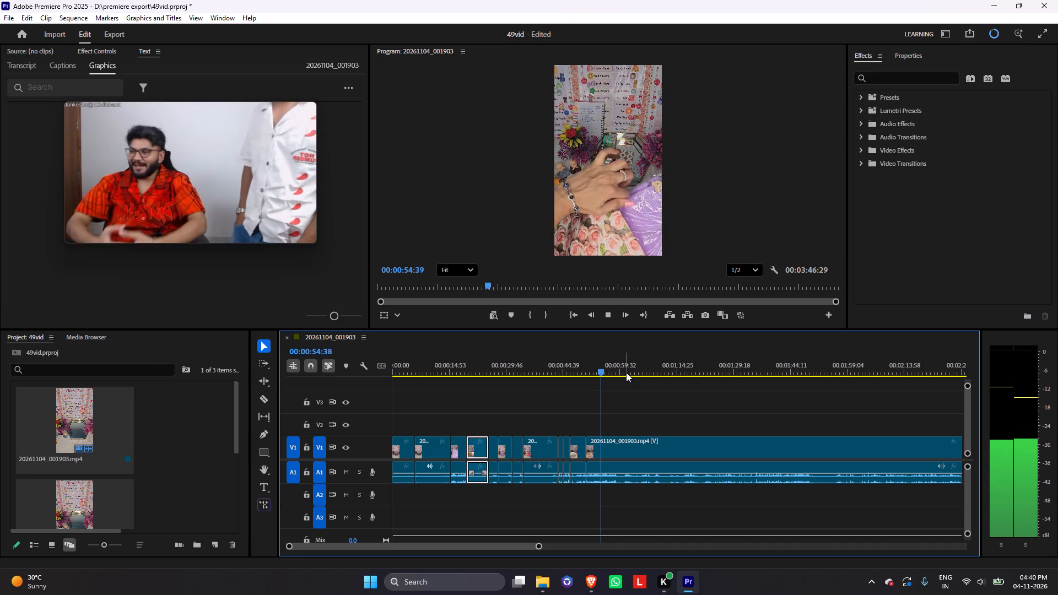
key(space)
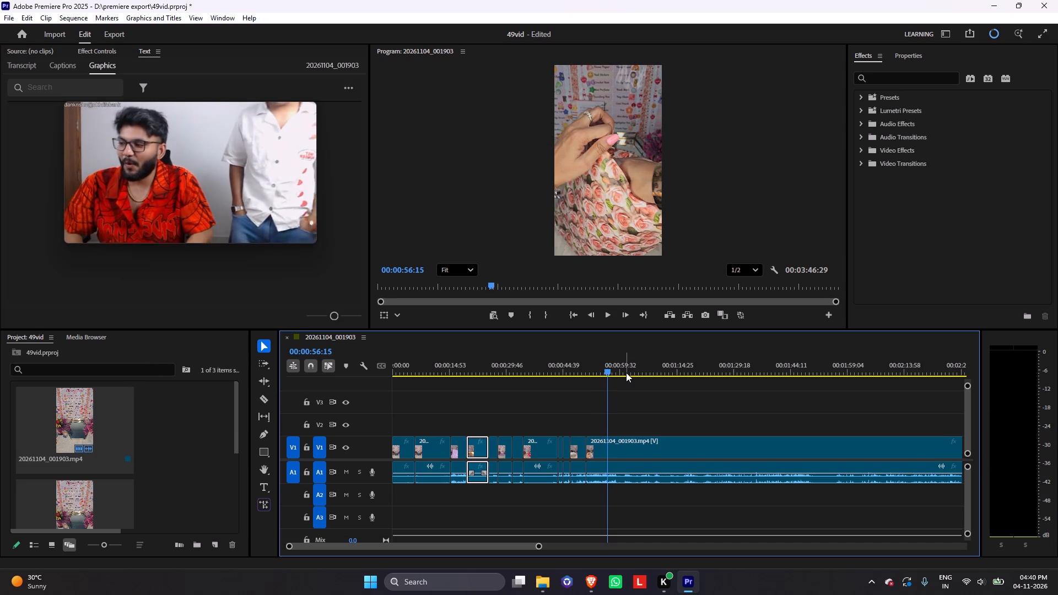
key(ctrl+k)
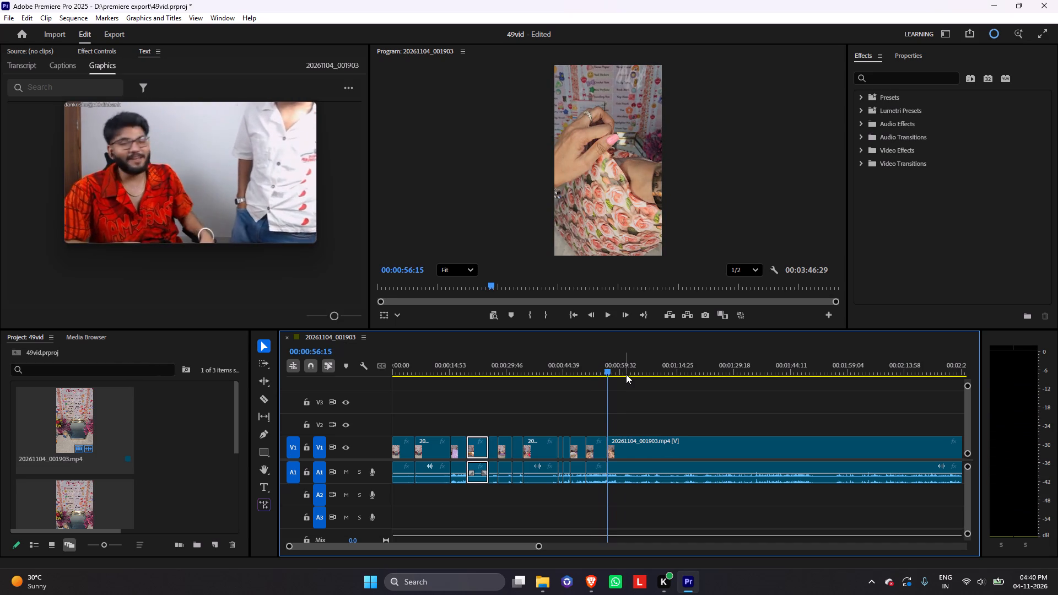
Find where the brown patterned box is held in front of the camera and ripple-trim the footage before it up to 00:00:59:51.
drag(607, 370, 623, 371)
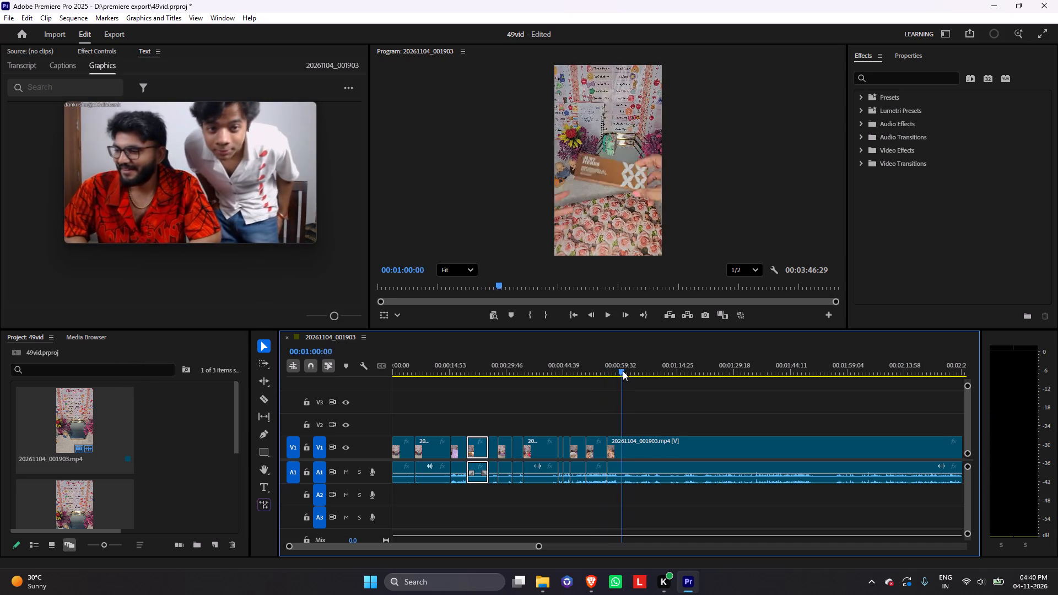
drag(623, 371, 621, 371)
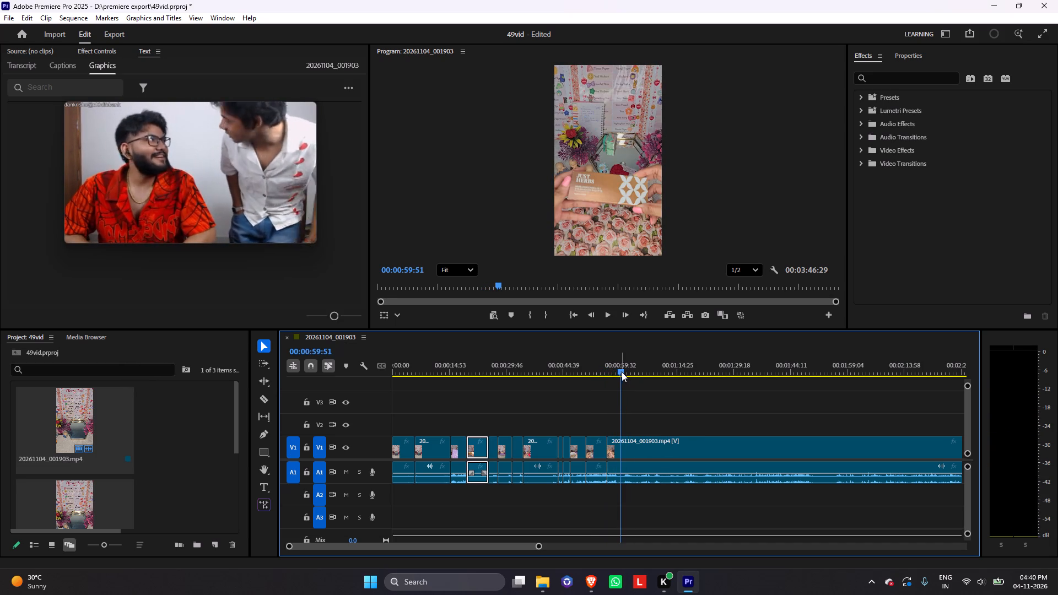
key(q)
Review the box being packed and split the clip at 00:01:08:22, where the hands hold the red crochet heart and its tag.
key(space)
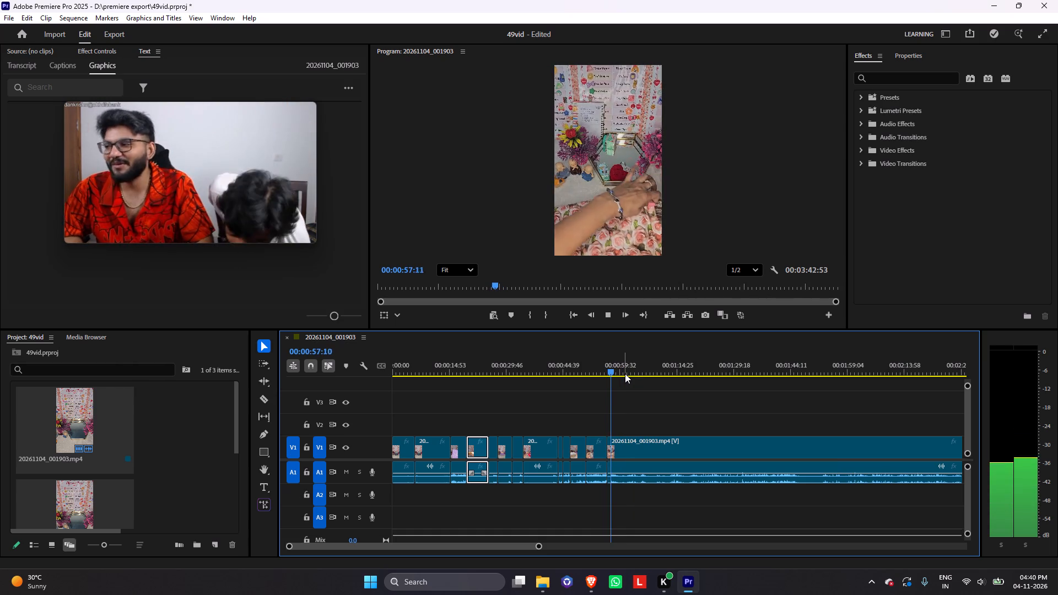
key(space)
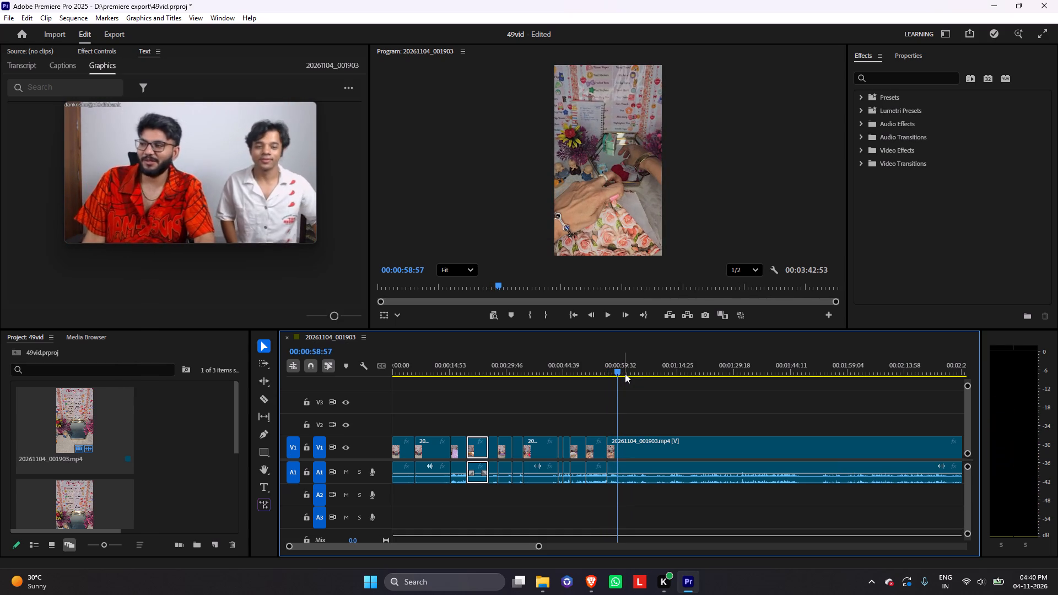
key(space)
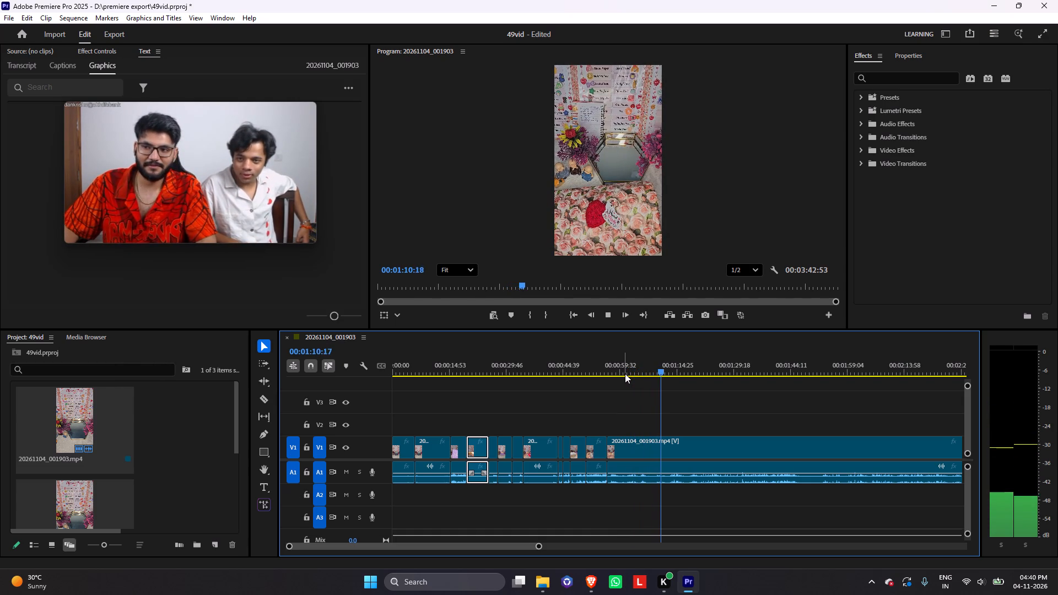
key(space)
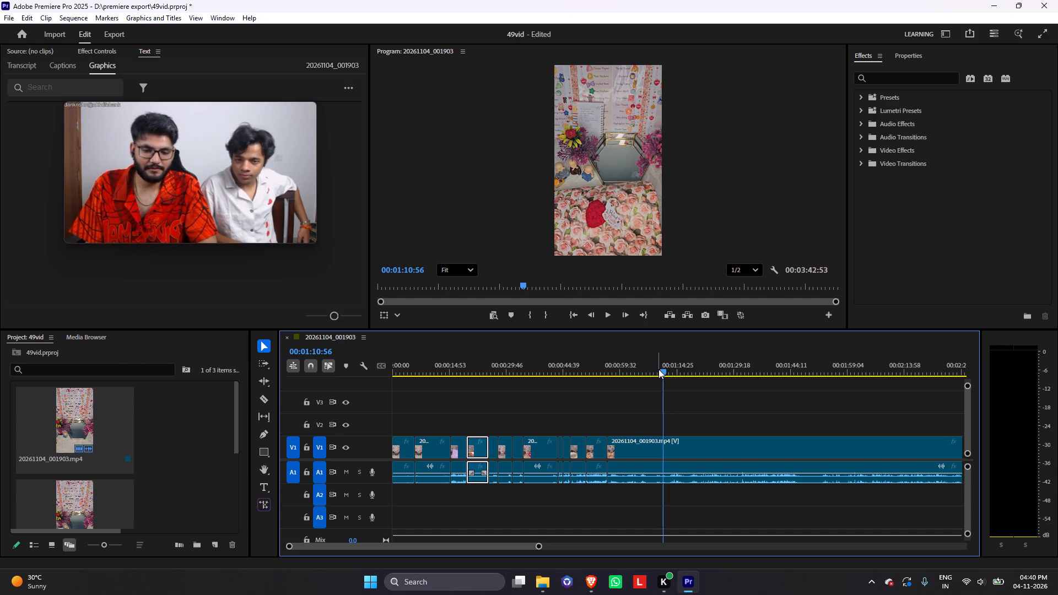
drag(662, 372, 651, 375)
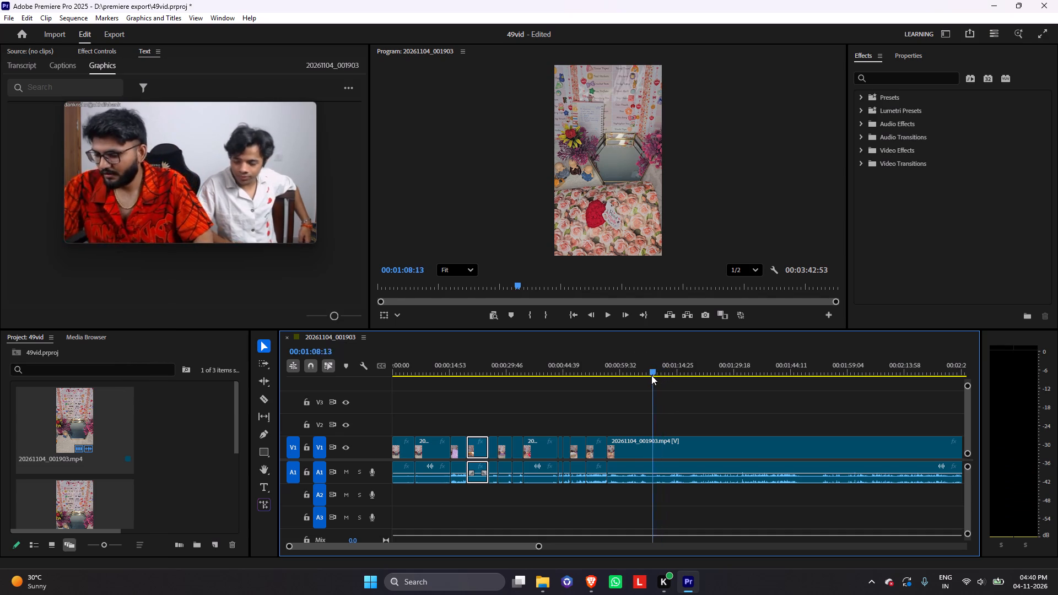
drag(651, 375, 630, 381)
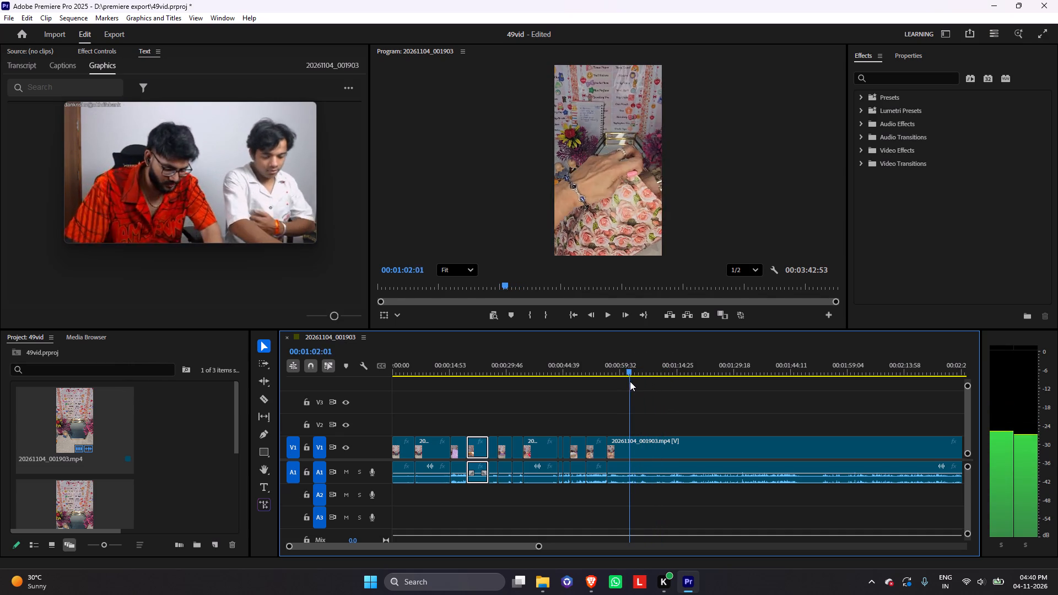
drag(630, 381, 644, 381)
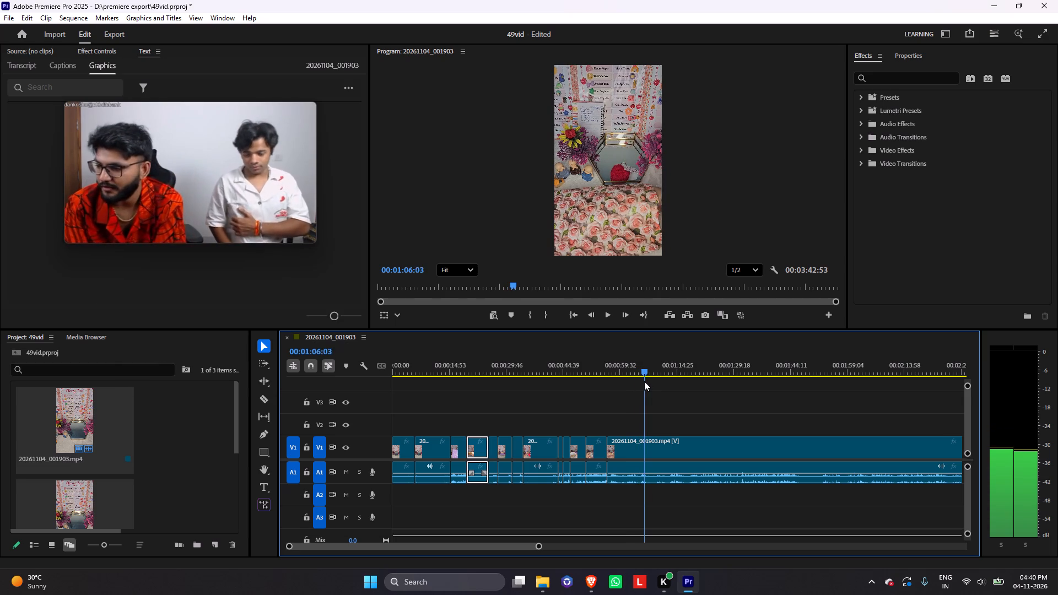
drag(644, 381, 651, 381)
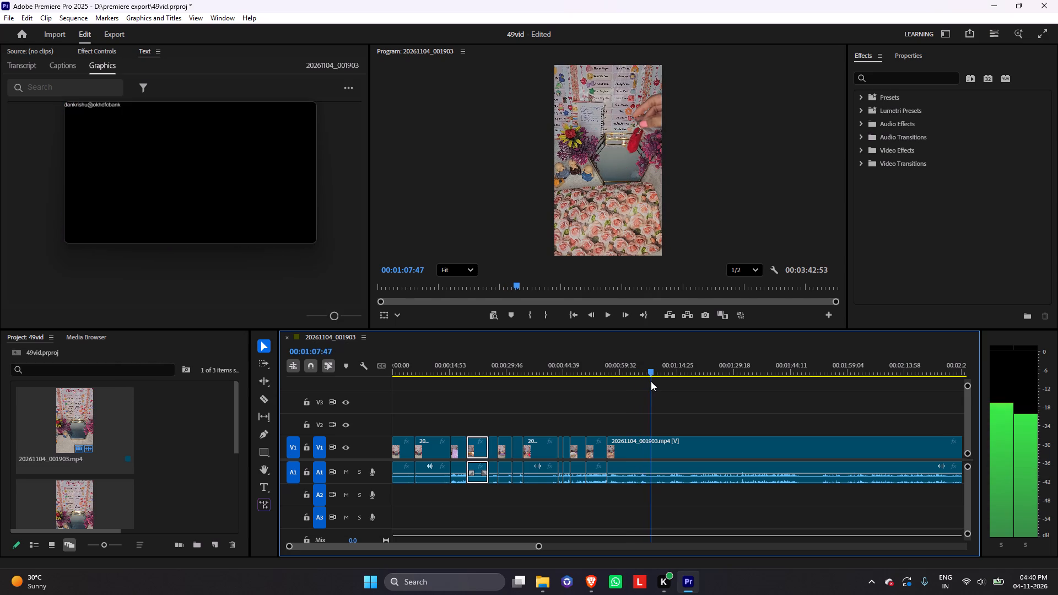
drag(651, 381, 653, 381)
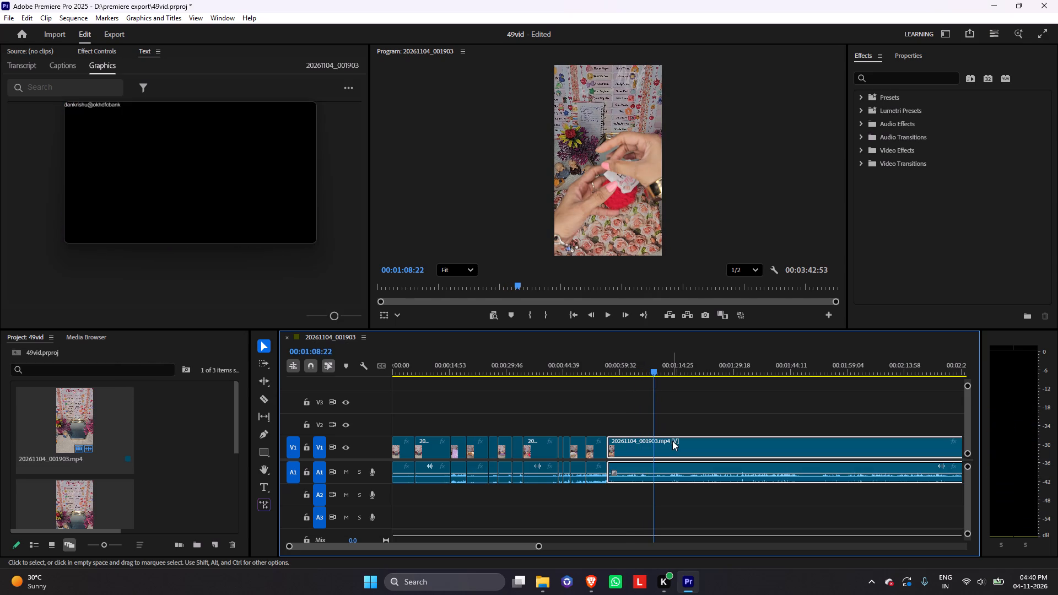
click(672, 441)
key(ctrl+k)
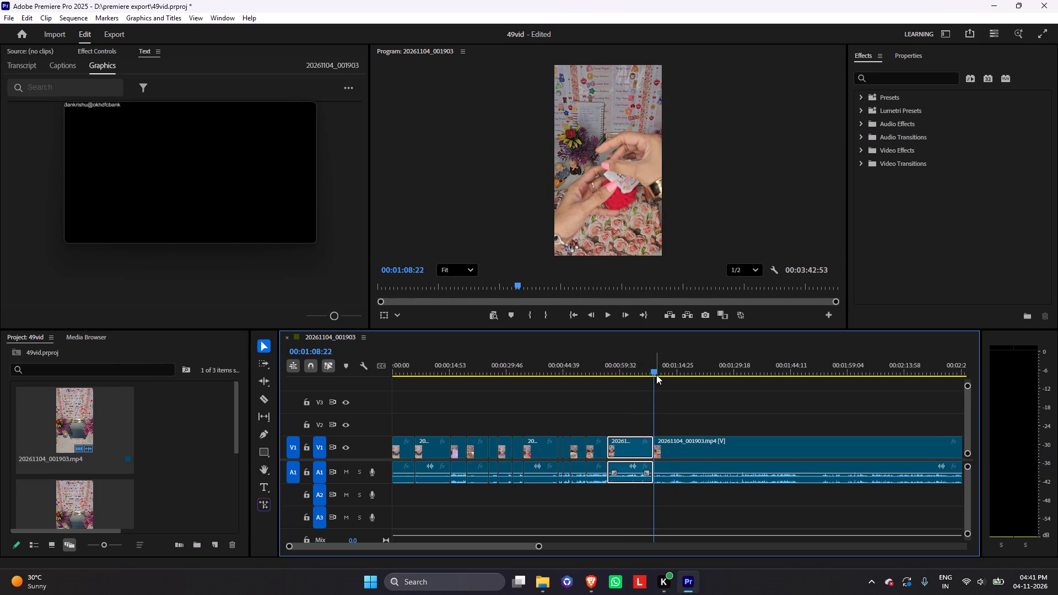
Find where the scene stands idle after the box is packed and trim the end of that clip back to about 00:01:06:03.
drag(655, 372, 676, 371)
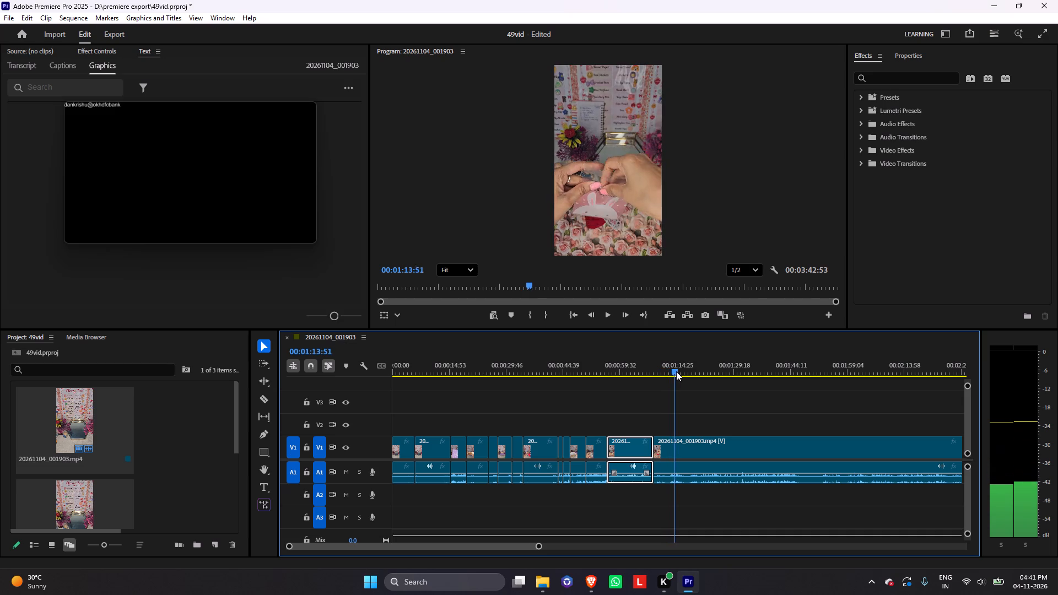
drag(676, 371, 683, 370)
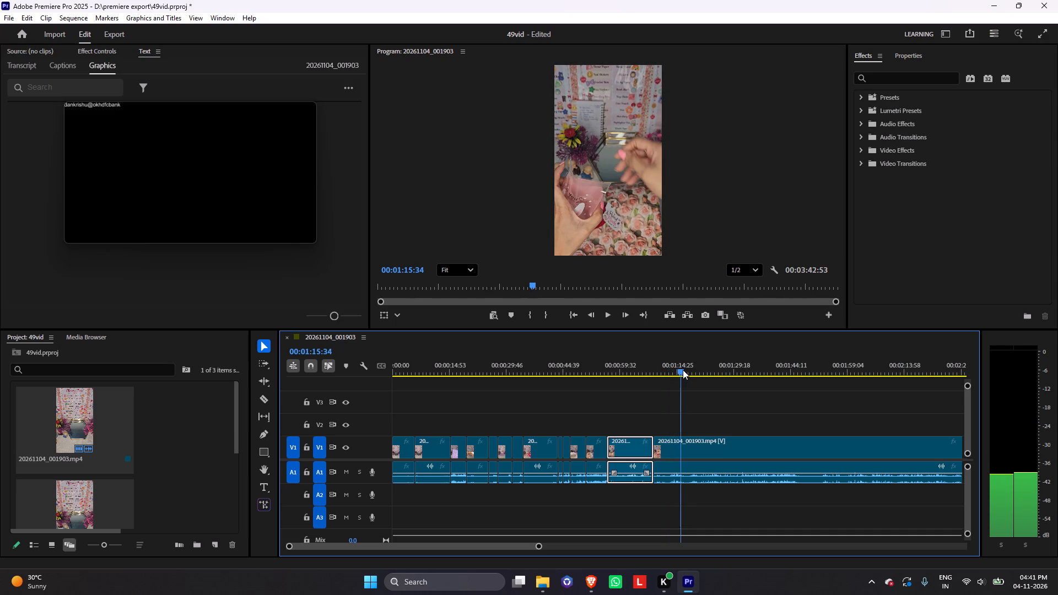
drag(683, 370, 688, 369)
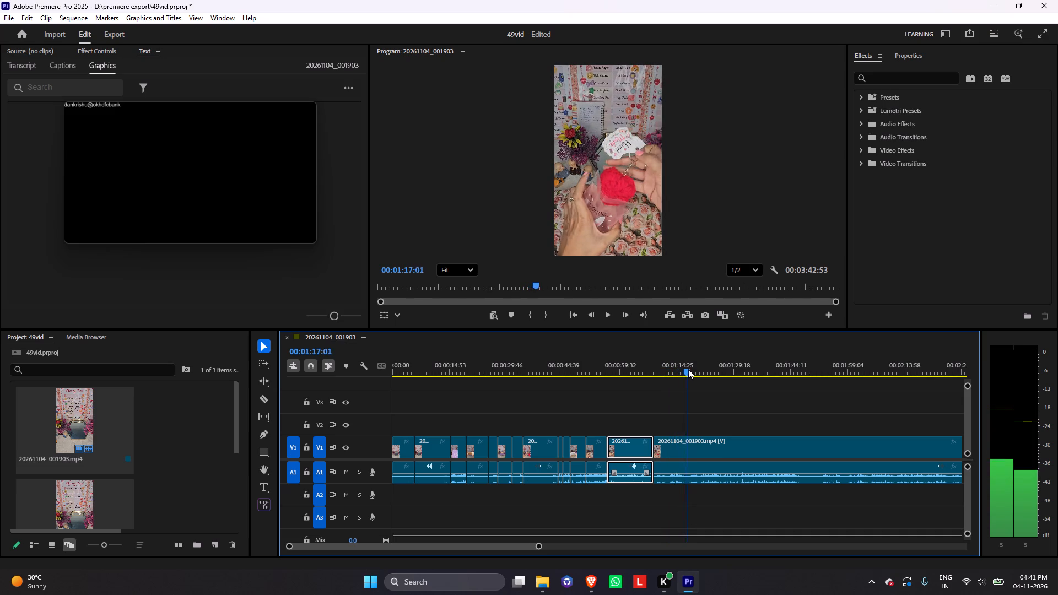
drag(688, 369, 636, 381)
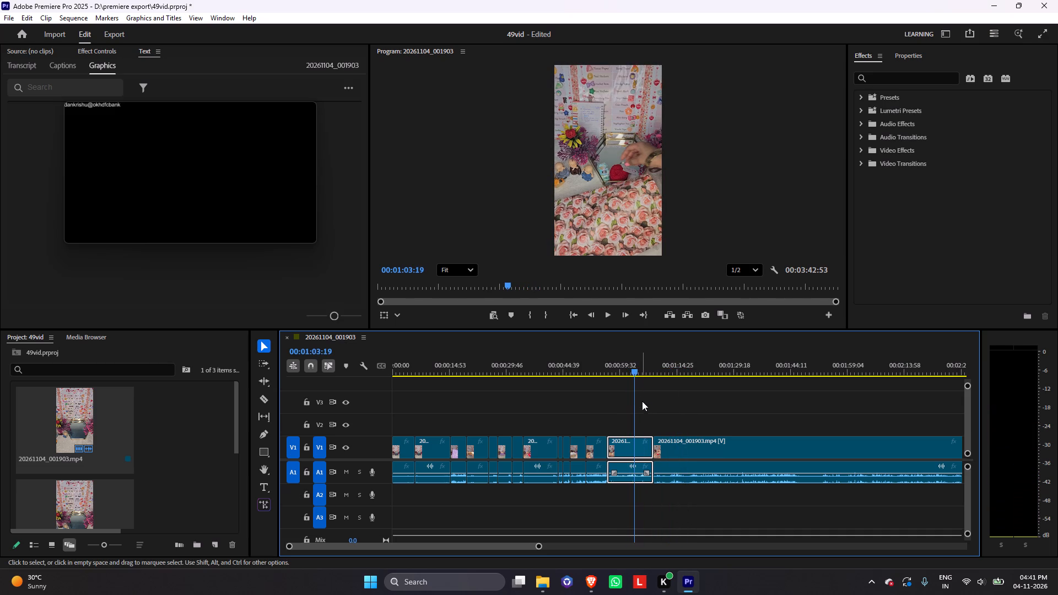
drag(634, 368, 622, 374)
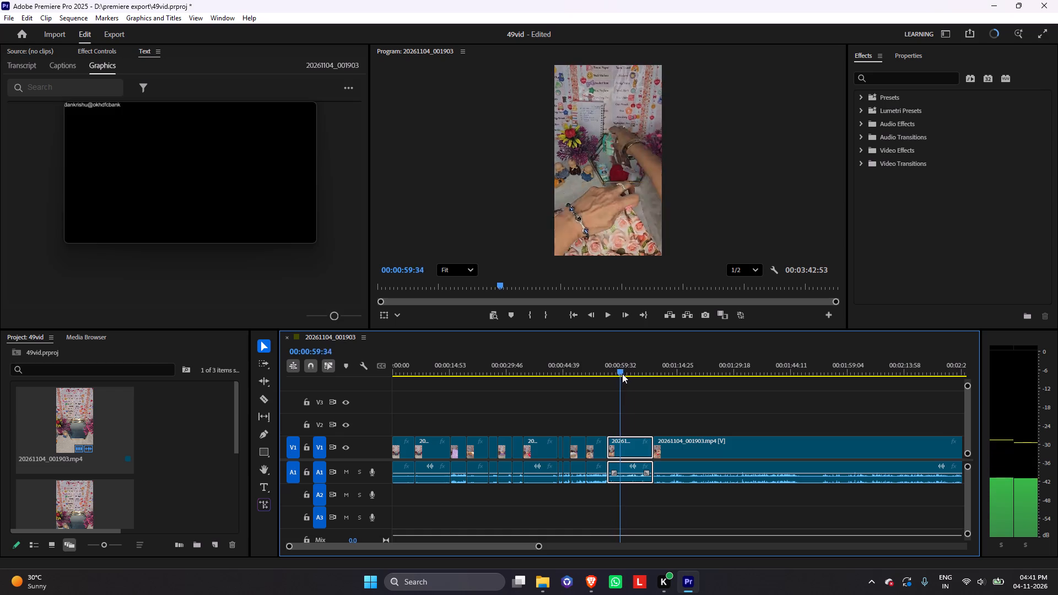
drag(622, 374, 641, 372)
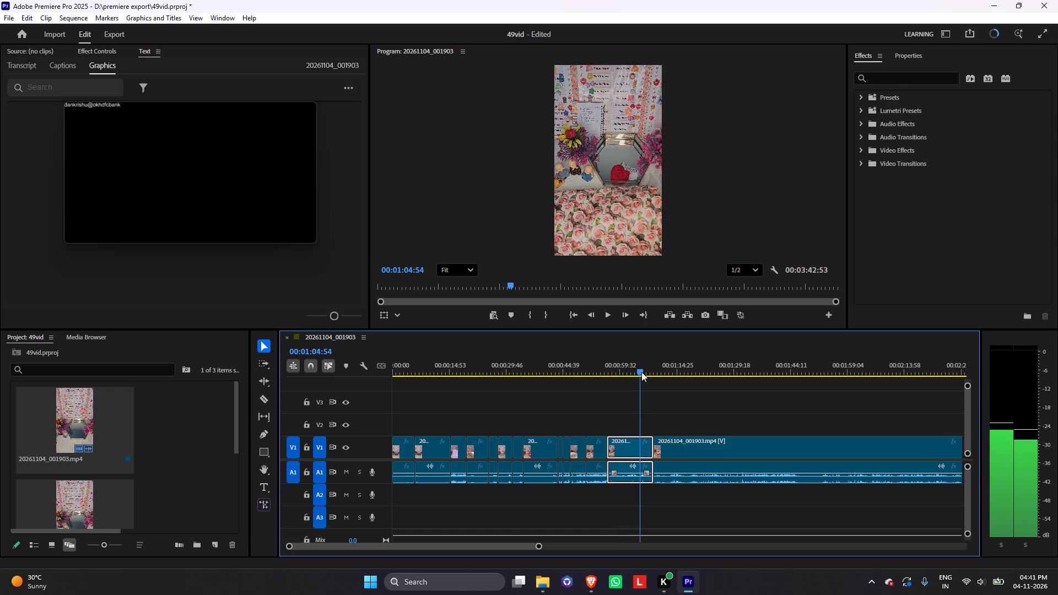
drag(641, 372, 646, 371)
drag(652, 452, 647, 452)
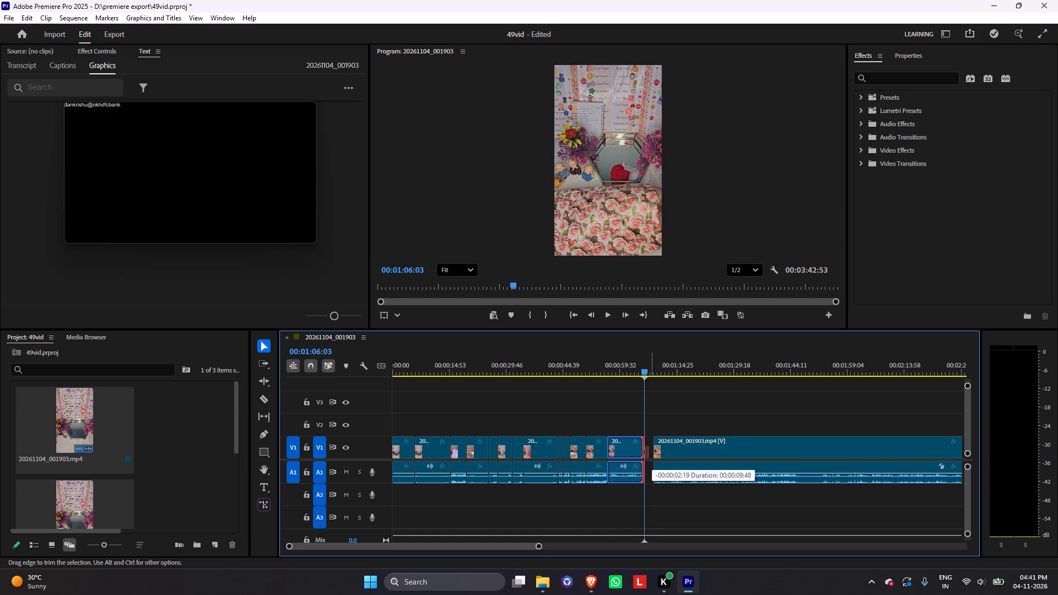
drag(647, 452, 646, 452)
Find where the hands open the pink bunny-print pouch and ripple-trim the footage before it up to about 00:01:15.
drag(645, 374, 658, 381)
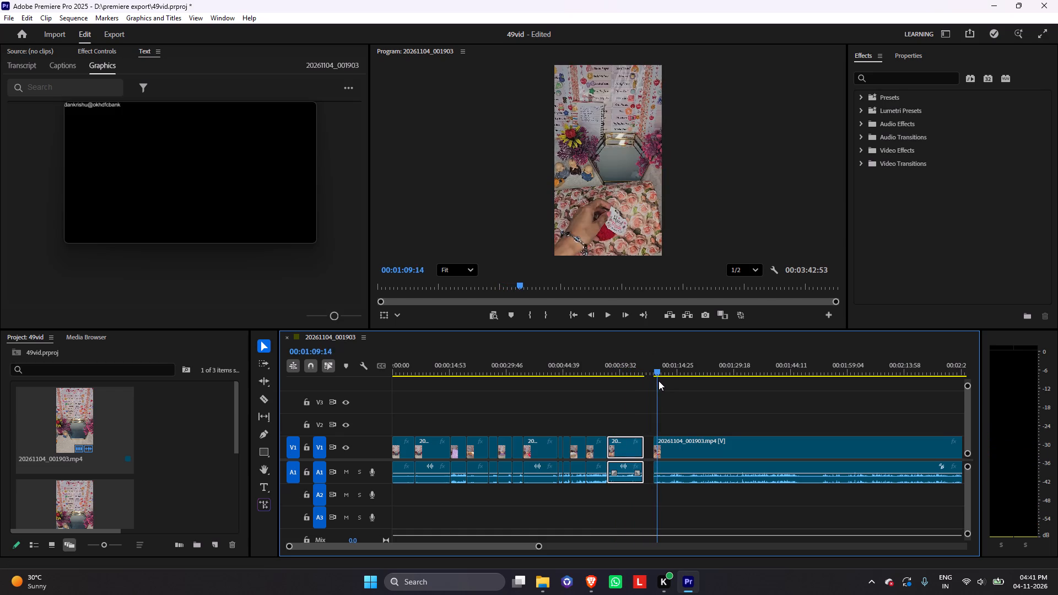
drag(658, 381, 678, 387)
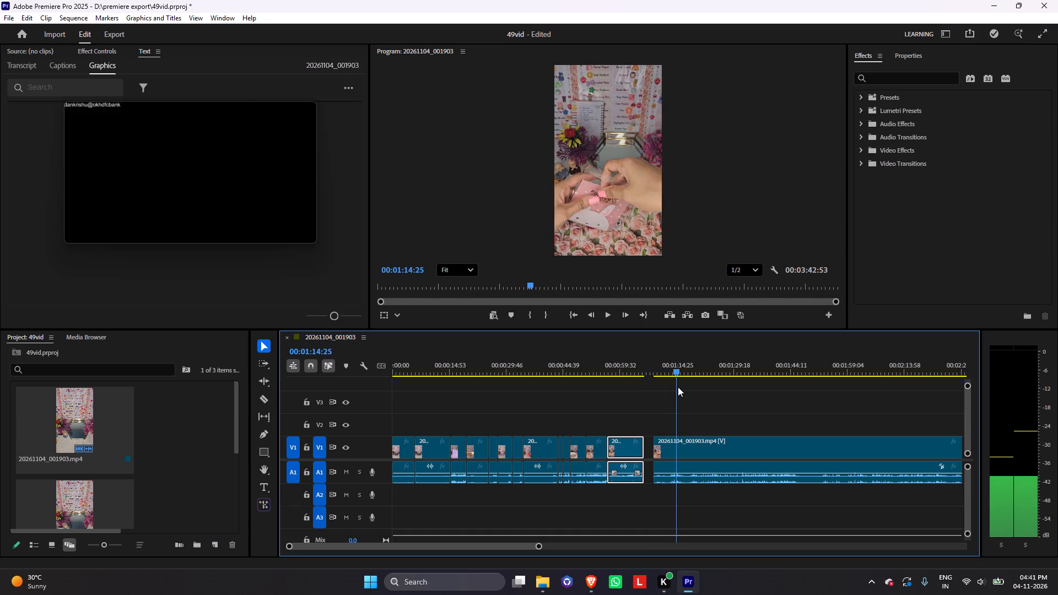
drag(678, 387, 681, 388)
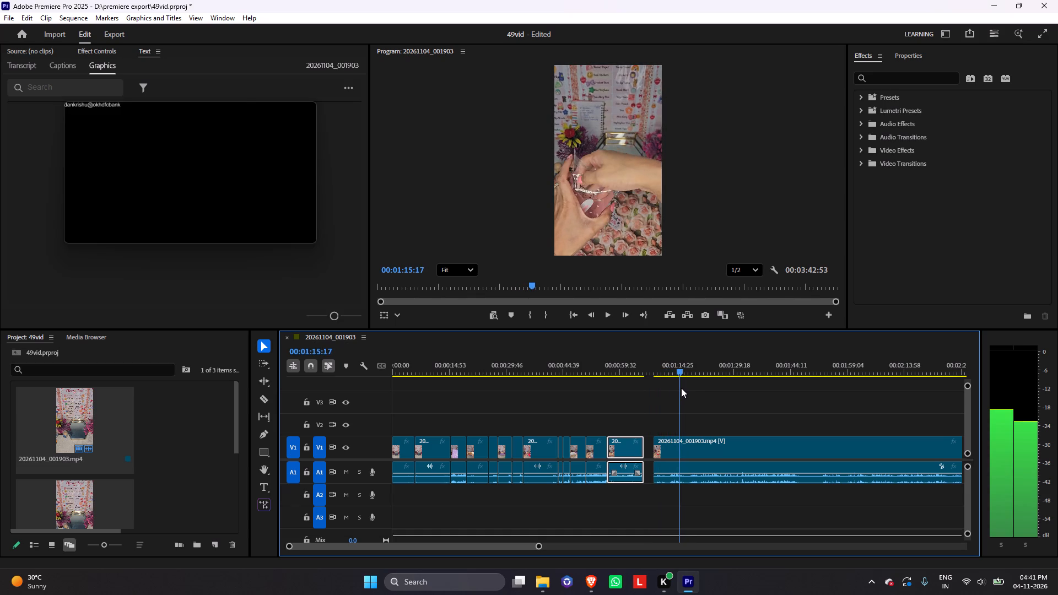
drag(681, 388, 679, 388)
key(q)
Review the red heart going into the pink bunny pouch and split the clip as it slips in, at 00:01:11:43.
key(space)
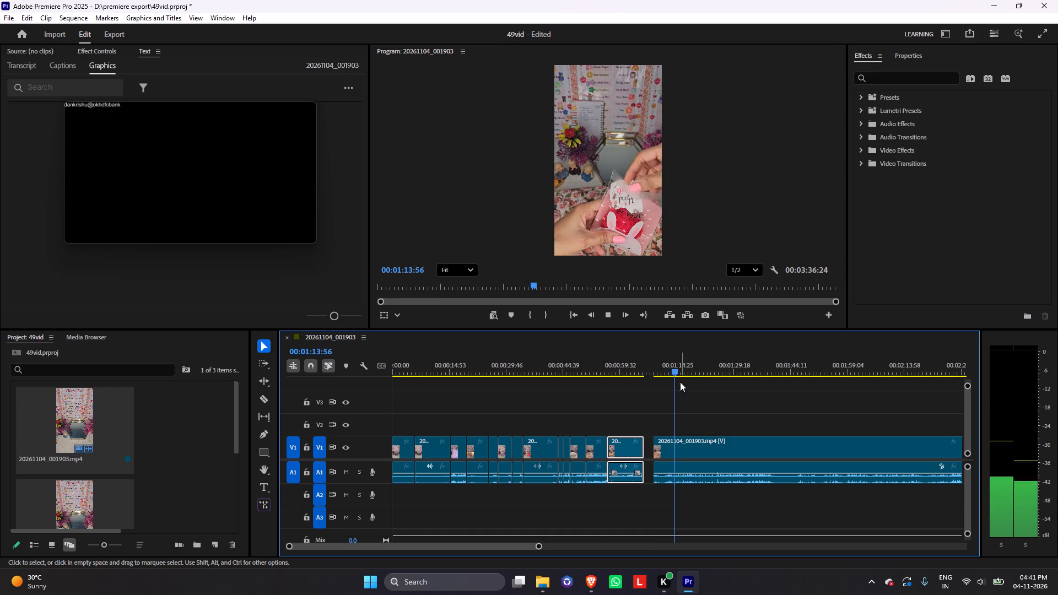
key(space)
drag(673, 371, 685, 372)
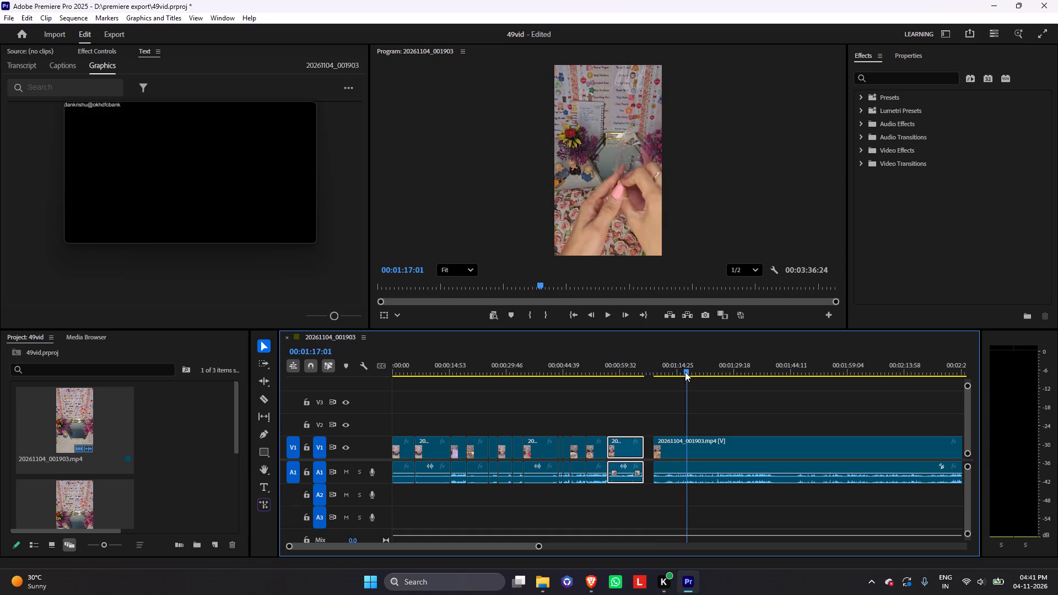
drag(685, 372, 661, 377)
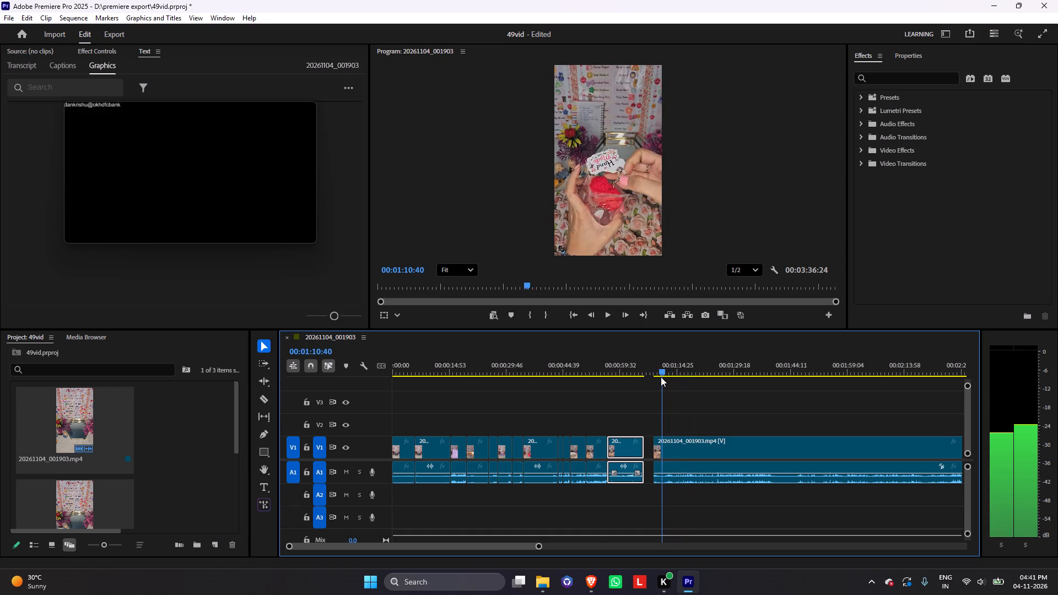
drag(661, 377, 653, 381)
key(space)
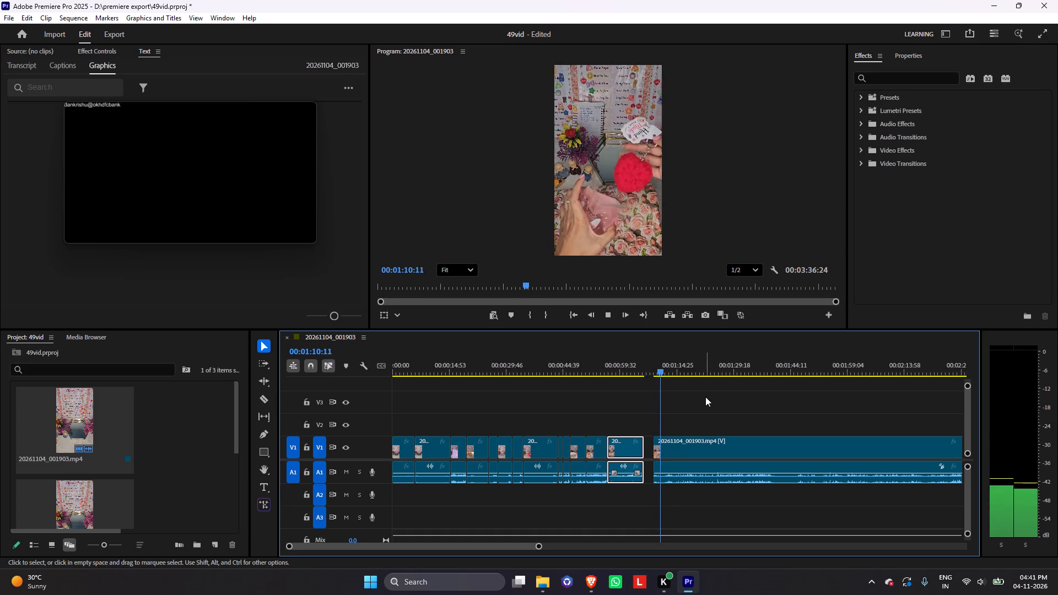
key(space)
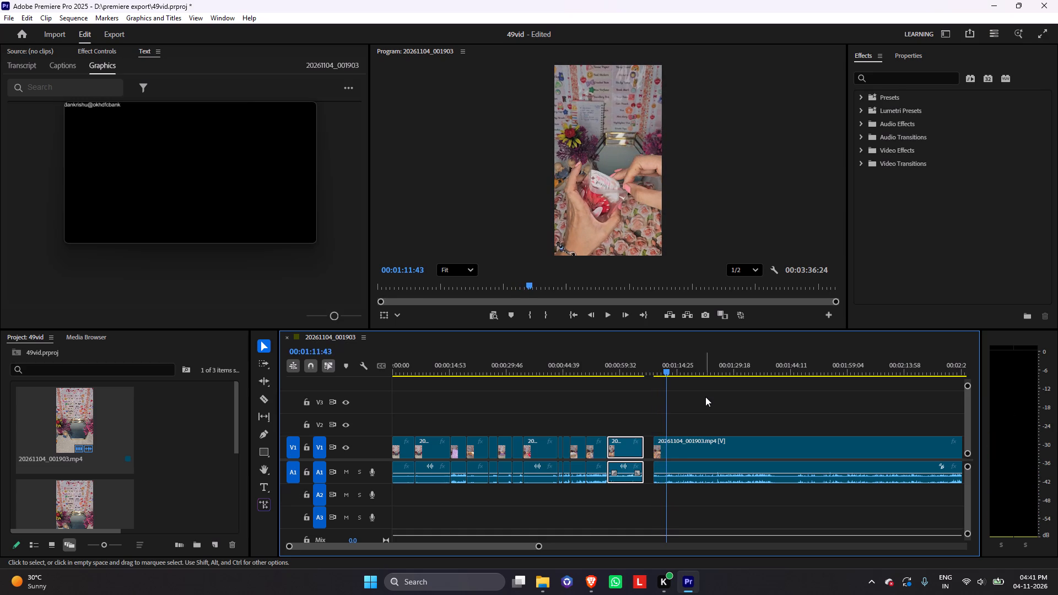
key(ctrl+k)
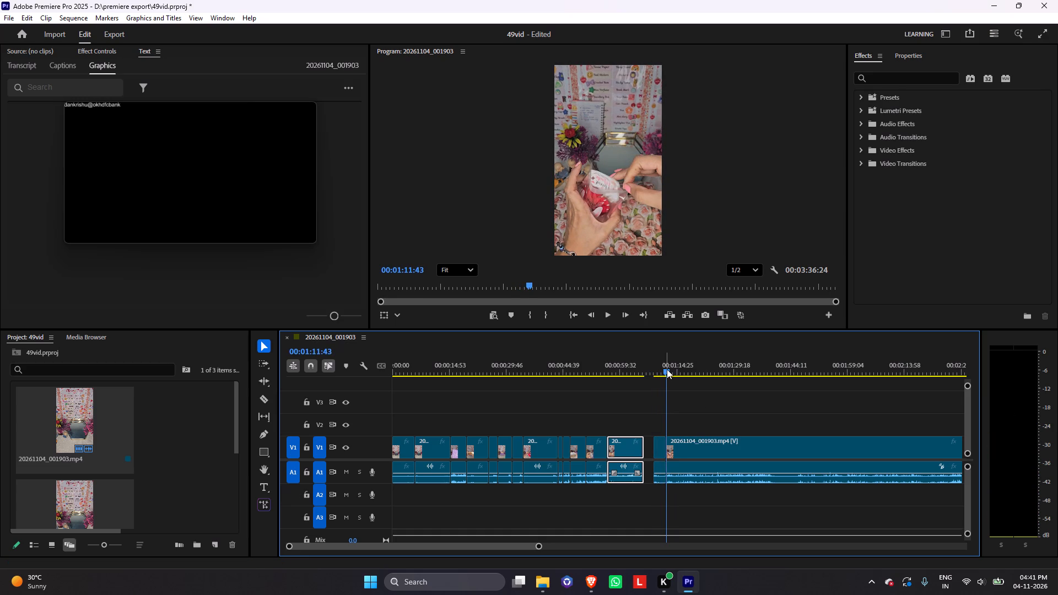
Find where the hands seal the filled pink pouch and ripple-trim the footage before it up to 00:01:18:53.
drag(667, 369, 683, 375)
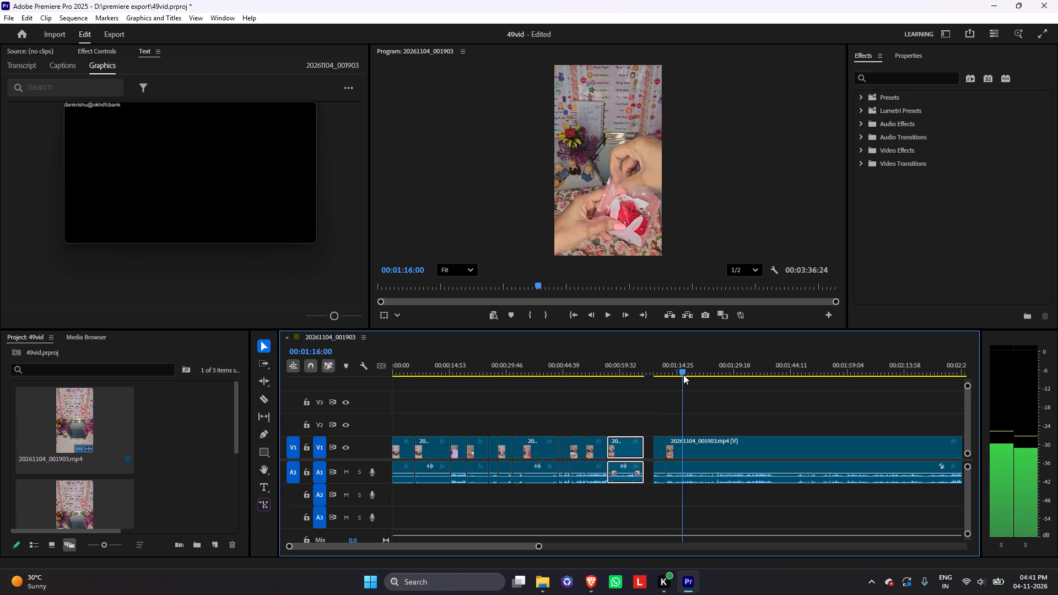
drag(683, 375, 692, 375)
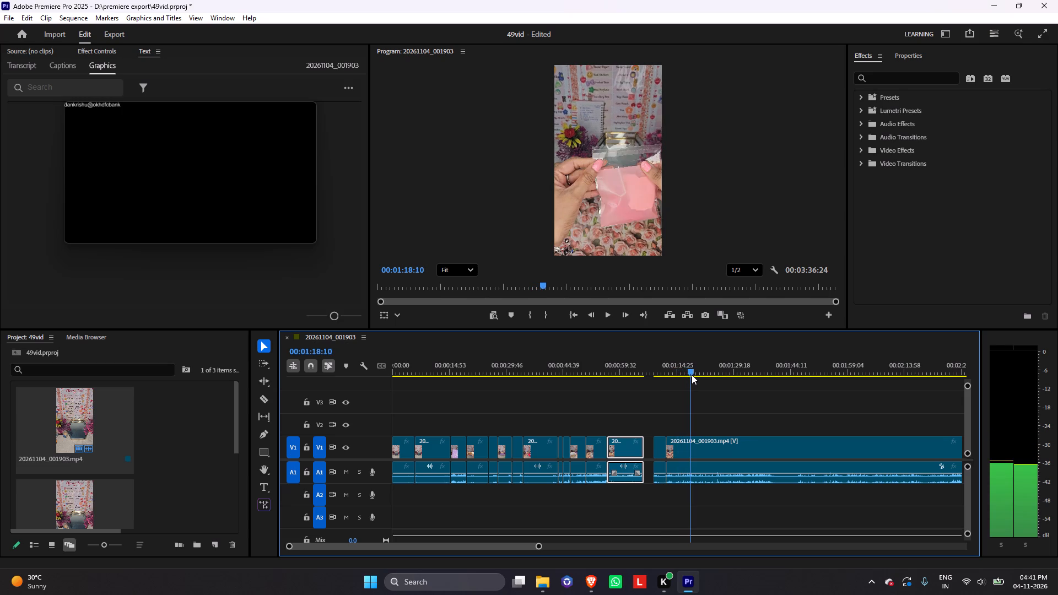
drag(692, 375, 694, 375)
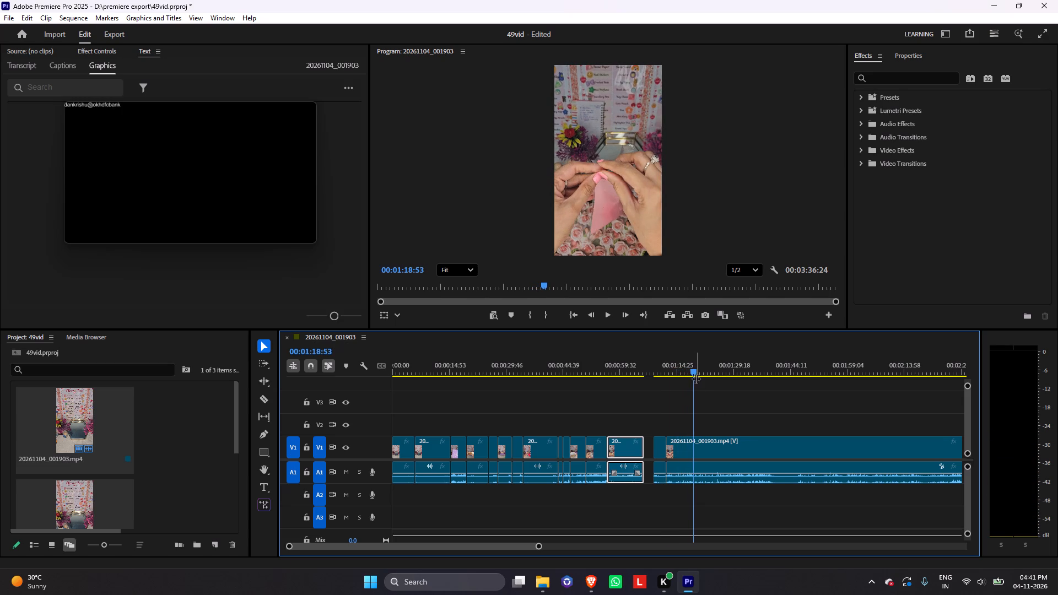
key(q)
Play the sealing of the pink pouch and split the clip as it is lifted aside, at 00:01:17:09.
key(space)
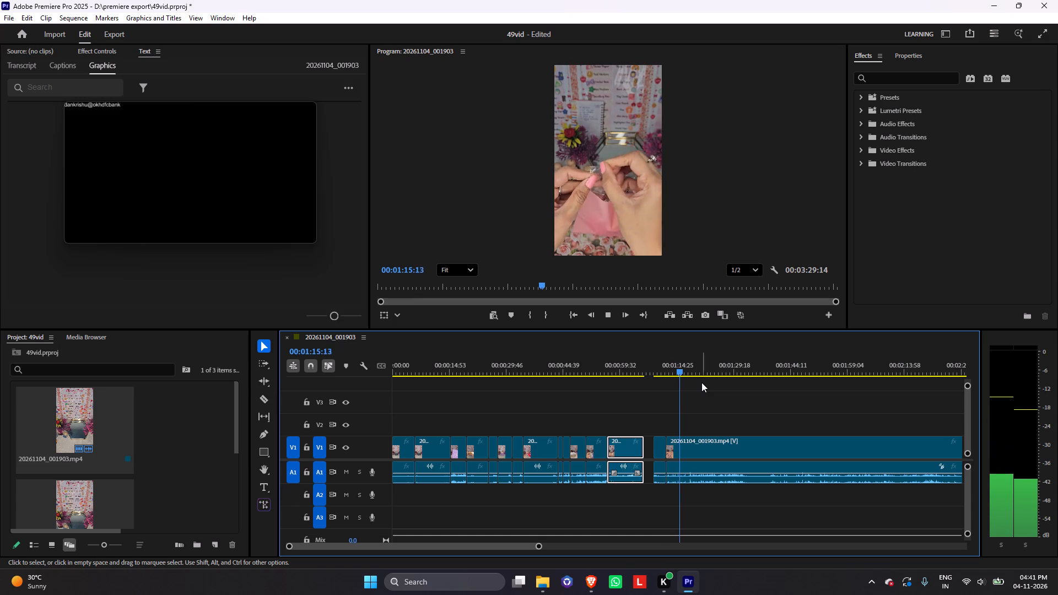
key(space)
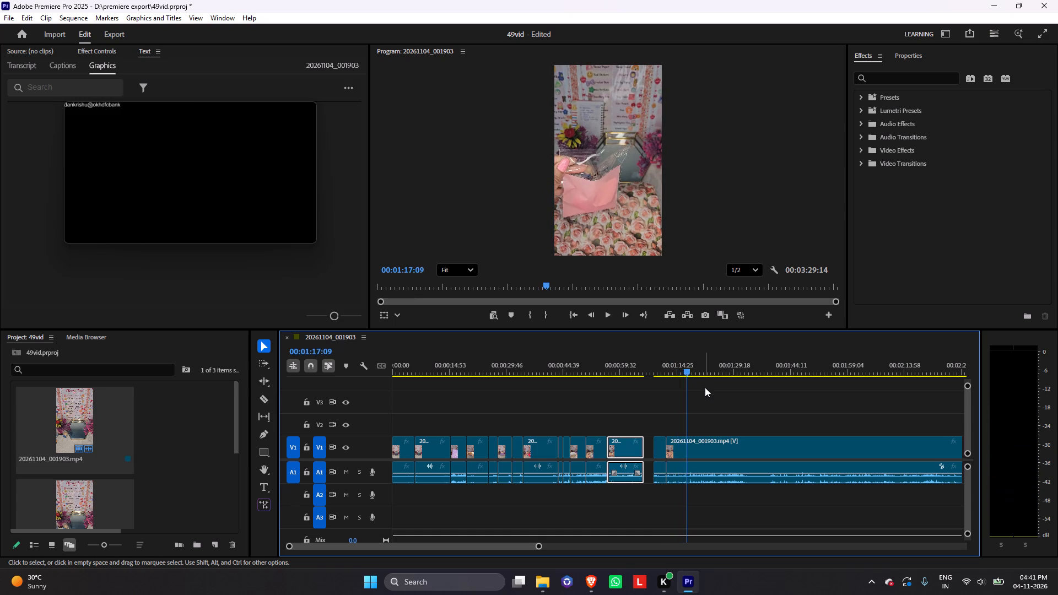
key(ctrl+k)
Scrub through the pink pouch handling and ripple-trim the footage after the last split up to about 00:01:20.
key(space)
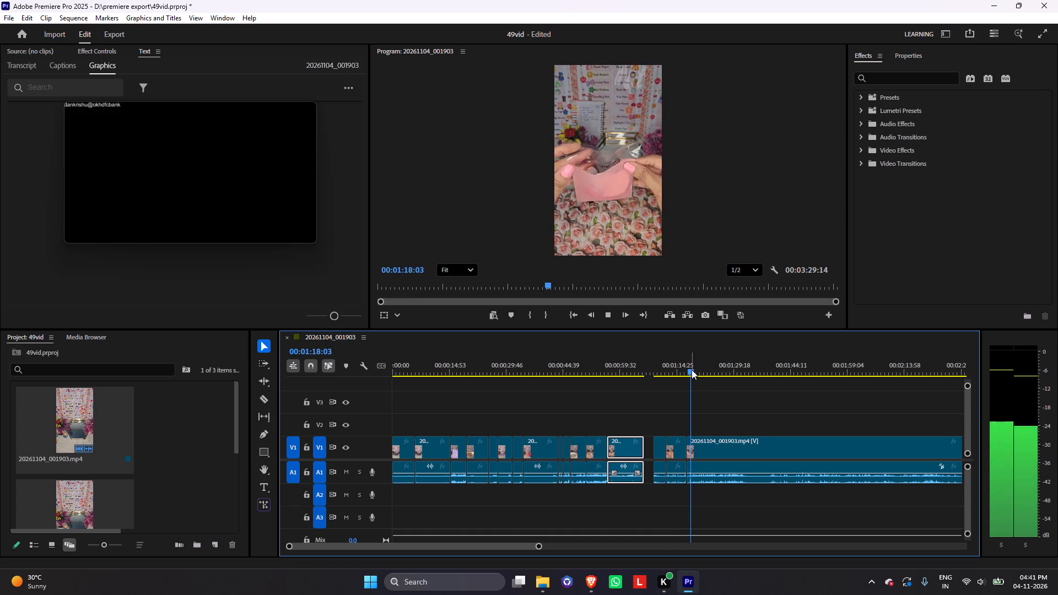
drag(692, 370, 712, 375)
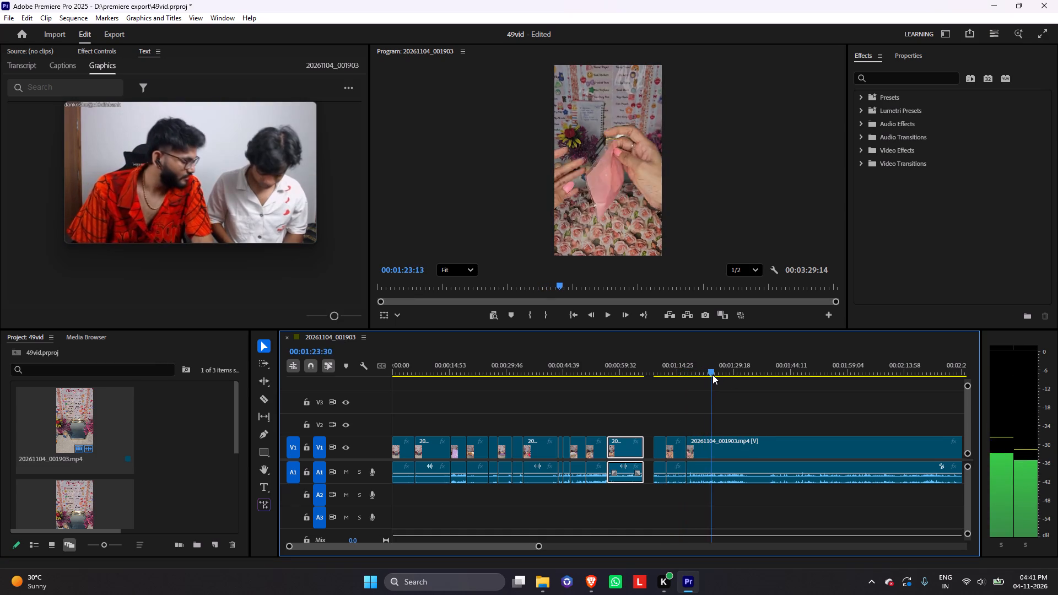
drag(712, 375, 698, 378)
key(q)
Play until the hands have left the frame and only the rose-print bag remains, and split the clip at 00:01:24:35.
key(space)
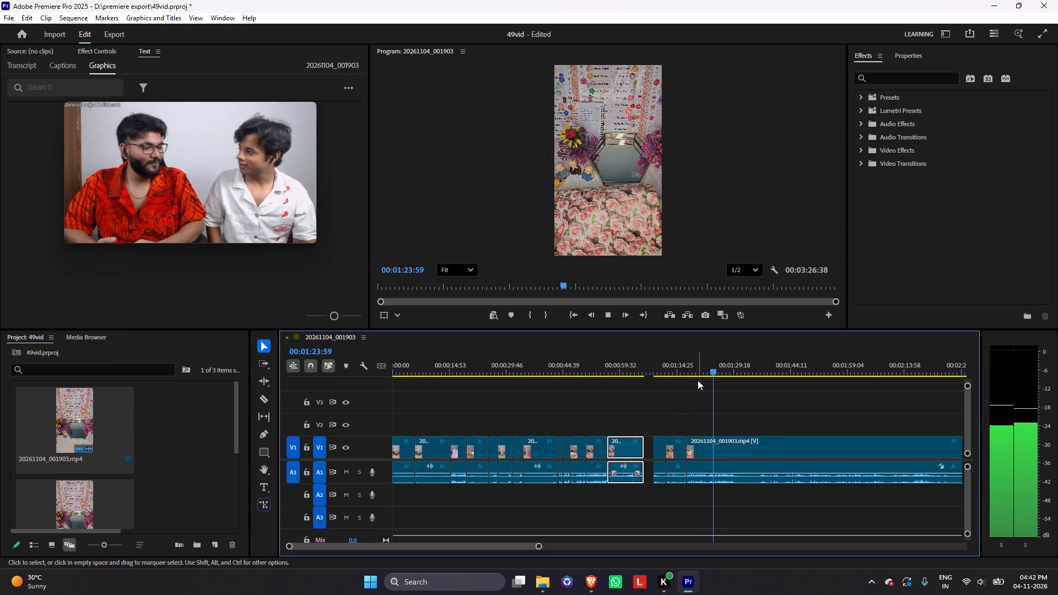
key(space)
key(ctrl+k)
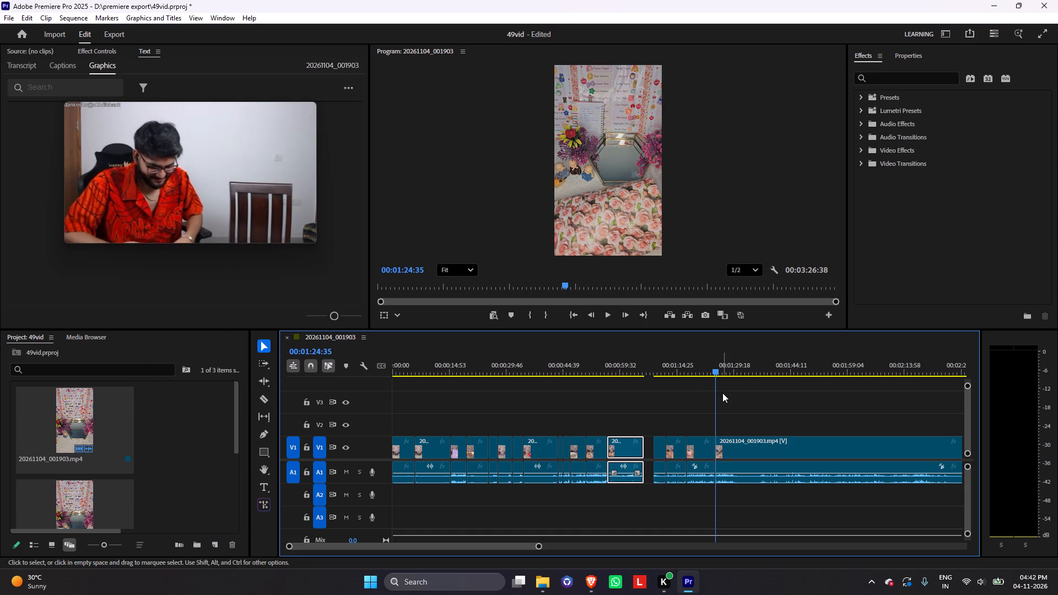
Scrub through the rose-print bag footage and ripple-trim the idle part after the last split, ahead of the card going in.
drag(716, 373, 735, 373)
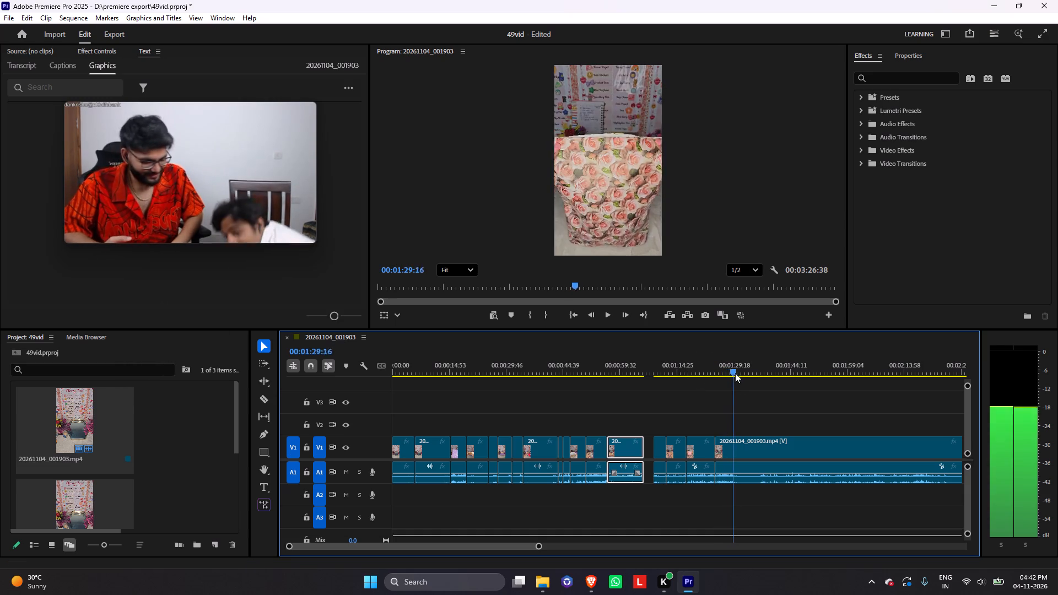
drag(735, 373, 744, 375)
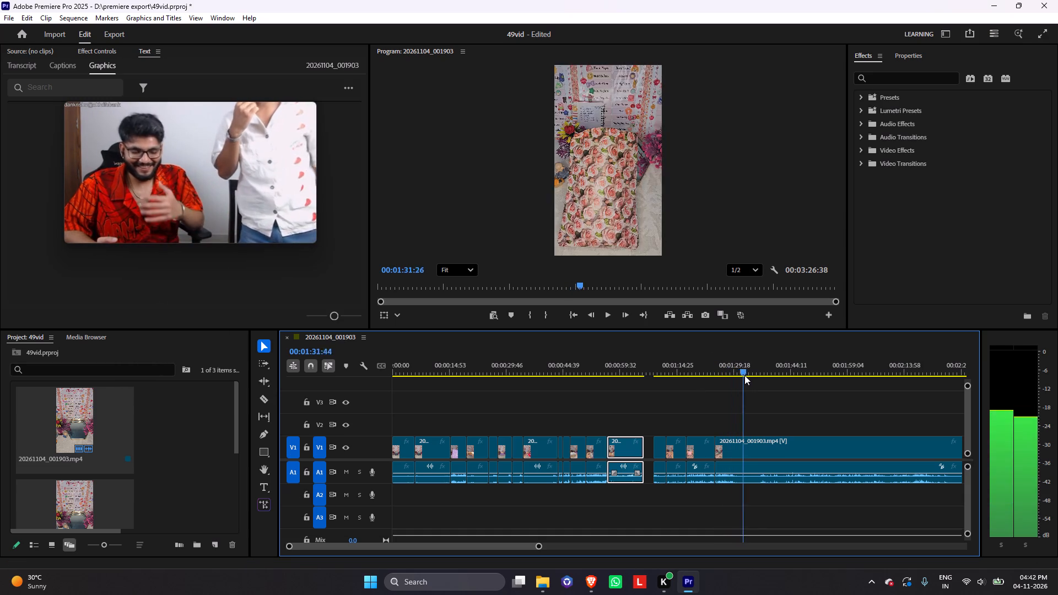
drag(744, 375, 741, 378)
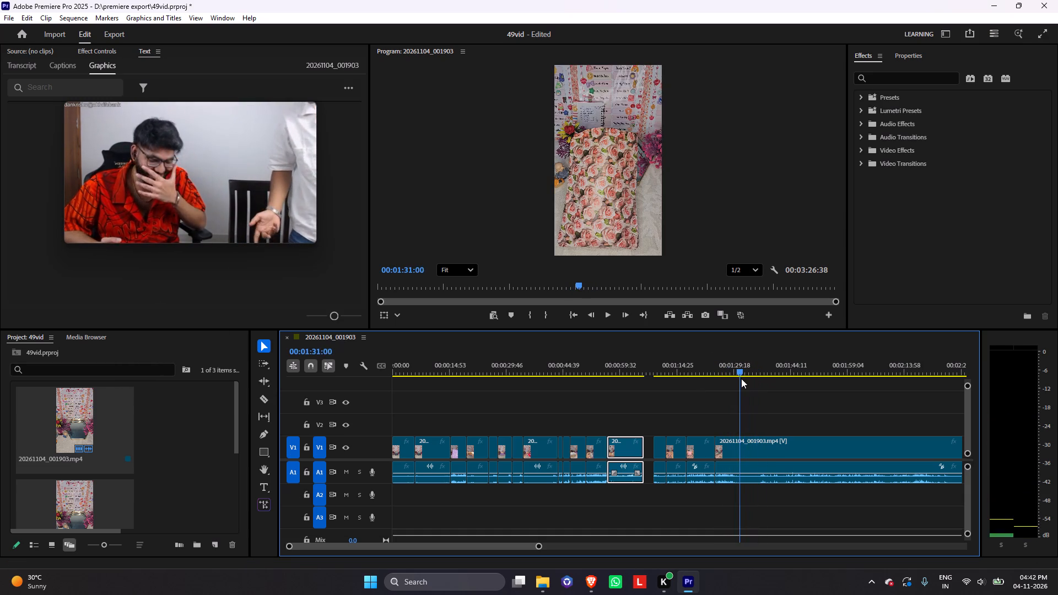
drag(741, 378, 751, 378)
key(q)
Play the card being tucked into the rose-print bag and split the clip once the hand has left, at 00:01:30:30.
key(space)
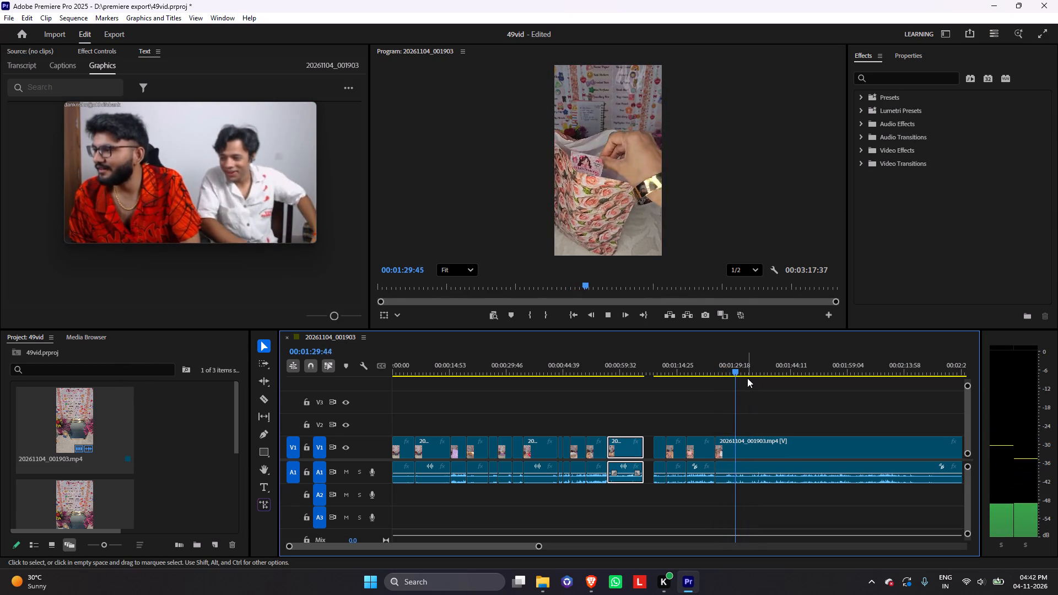
key(space)
key(ctrl+k)
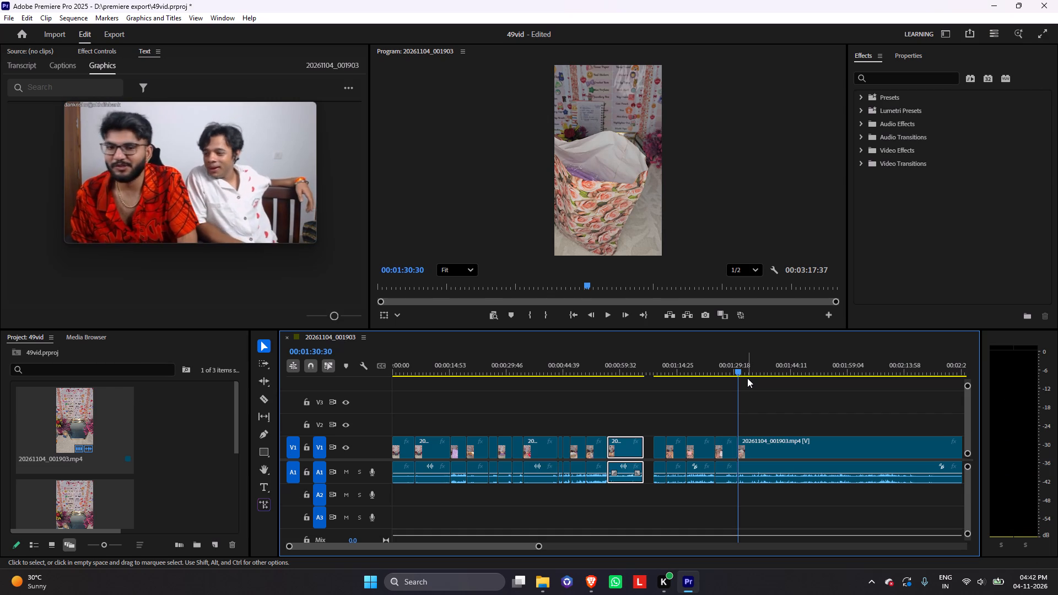
Find where the Thank You card is held up and ripple-trim the footage before it up to 00:01:32:18.
drag(739, 373, 749, 373)
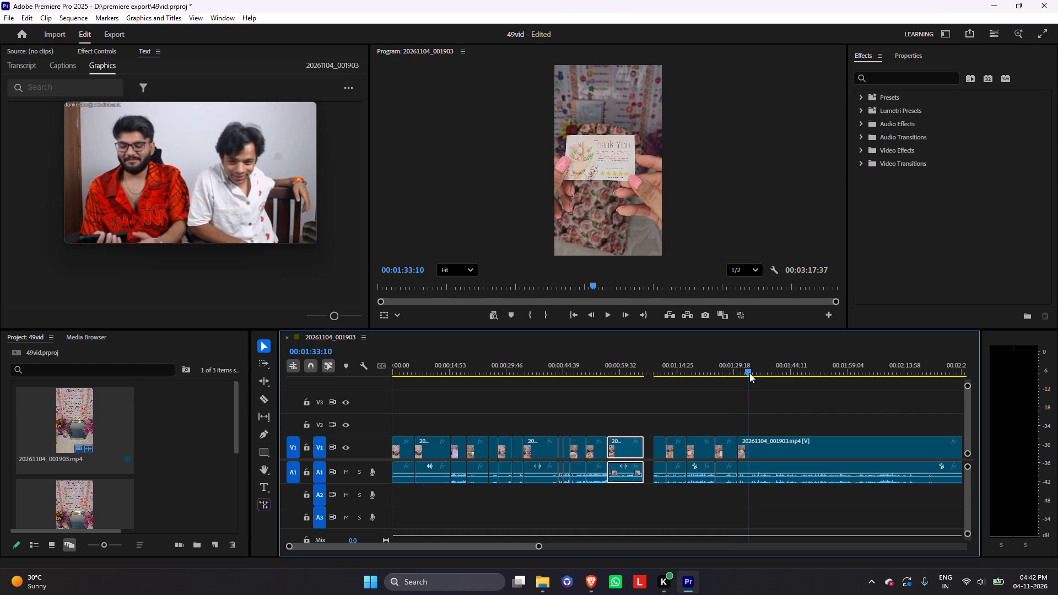
drag(749, 373, 748, 373)
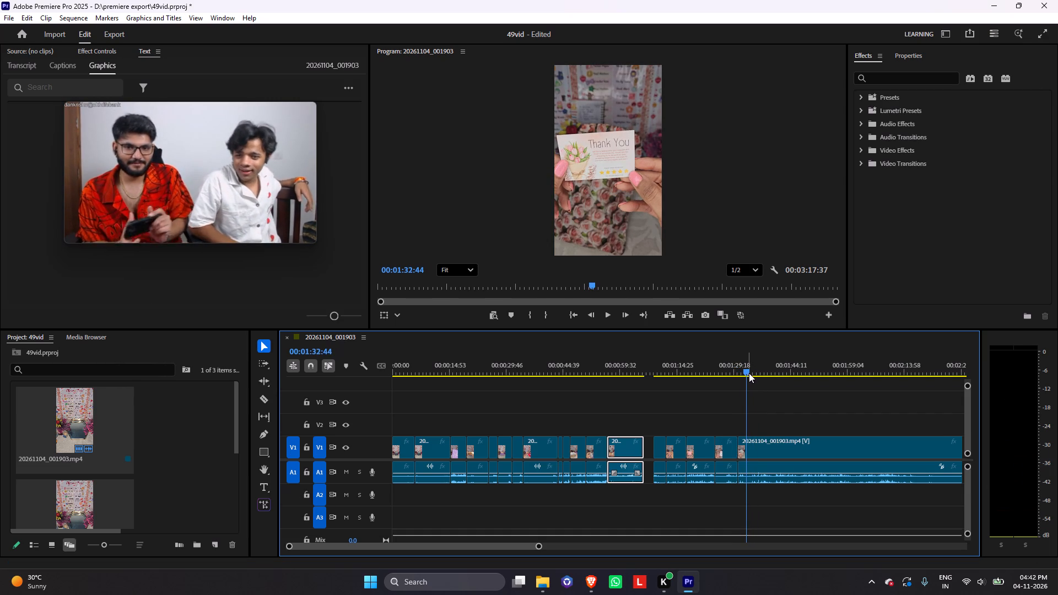
click(748, 367)
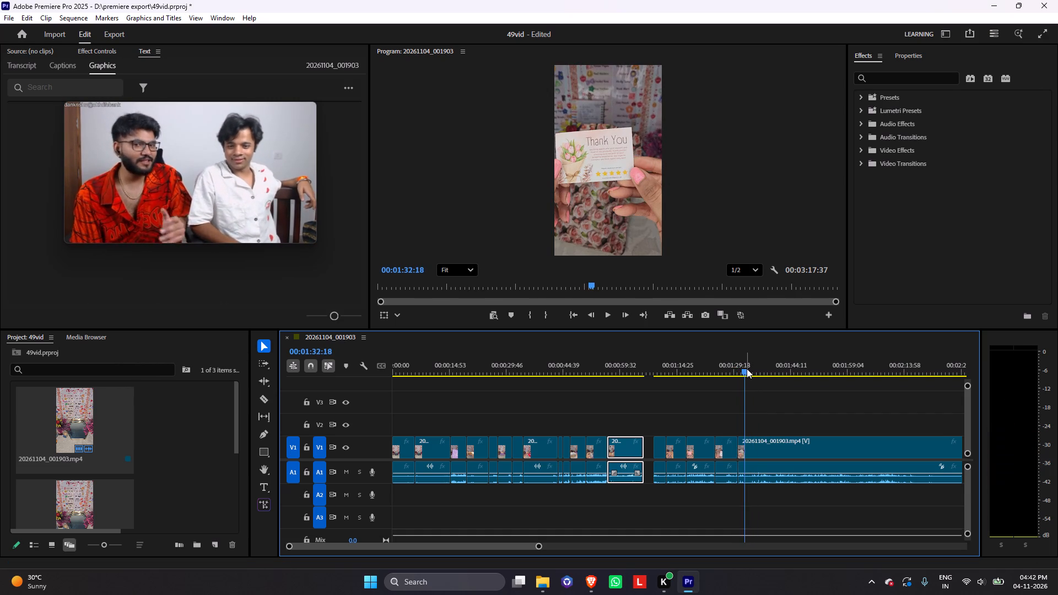
text(q)
Play the Thank You card section and split the clip as the hands hold the top of the rose-print bag, at 00:01:34:10.
key(space)
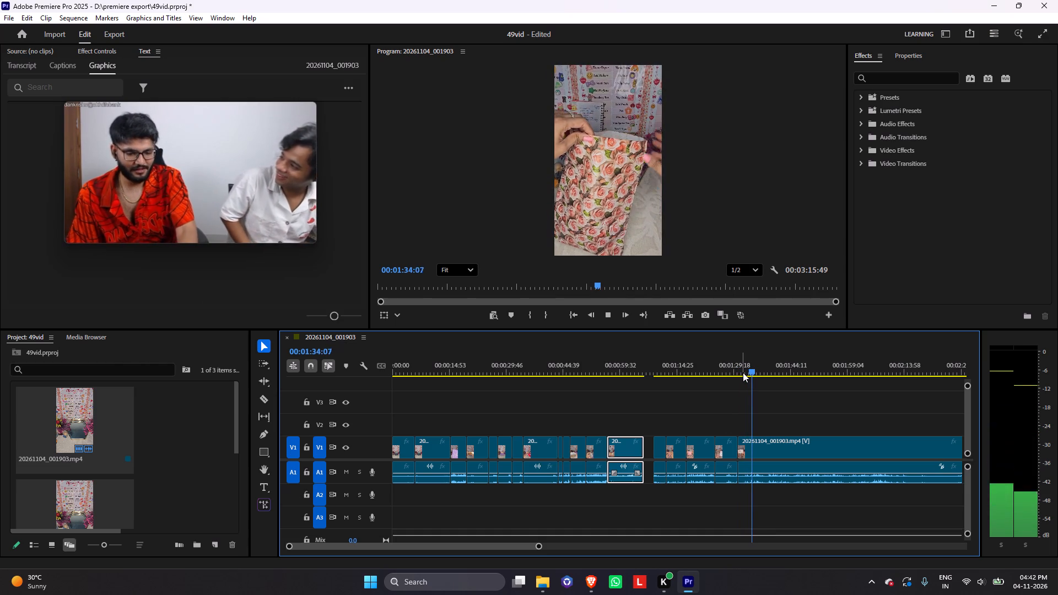
key(space)
key(ctrl+k)
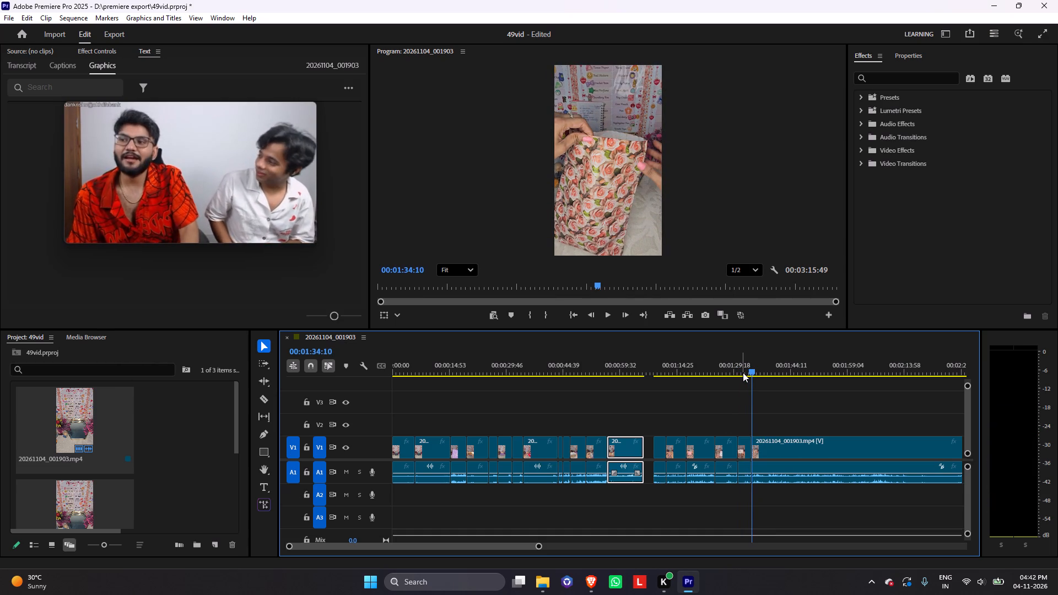
Find where the hands hold the standing rose-print bag open and ripple-trim the footage before it up to 00:01:39:48.
key(space)
drag(751, 370, 768, 371)
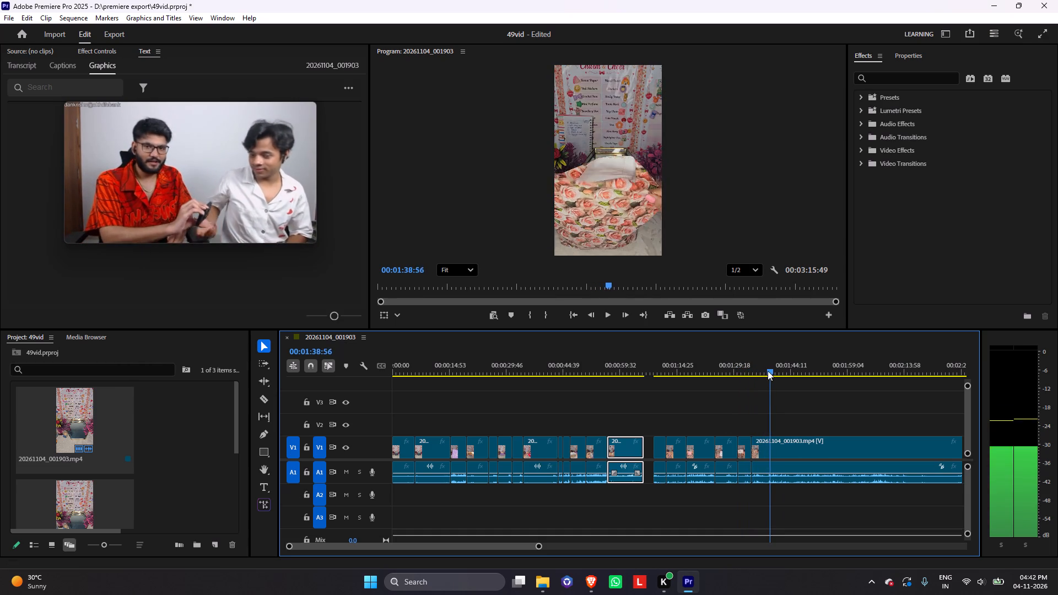
drag(768, 371, 772, 371)
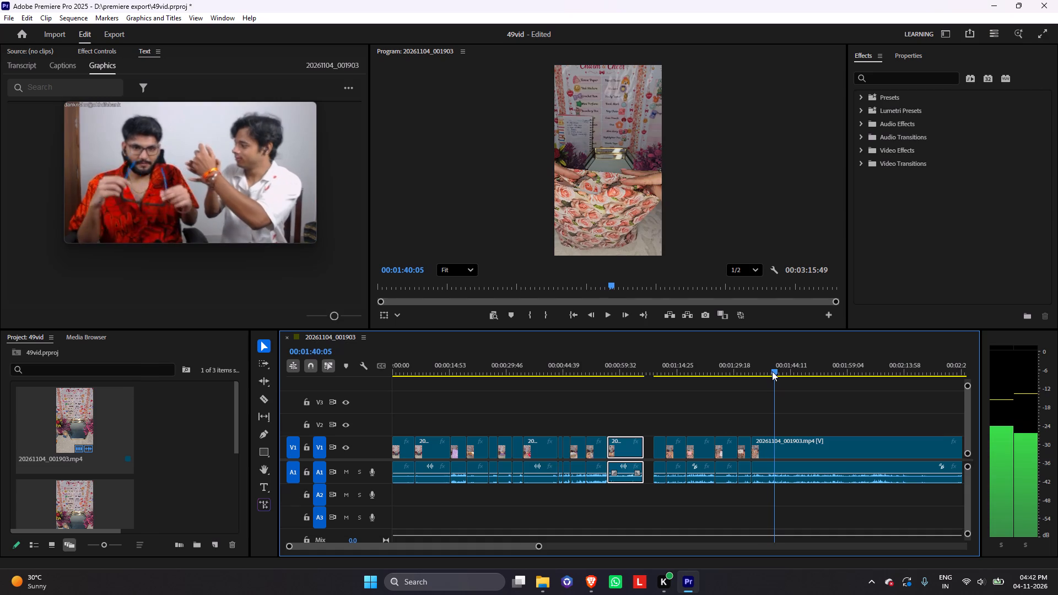
drag(772, 371, 771, 372)
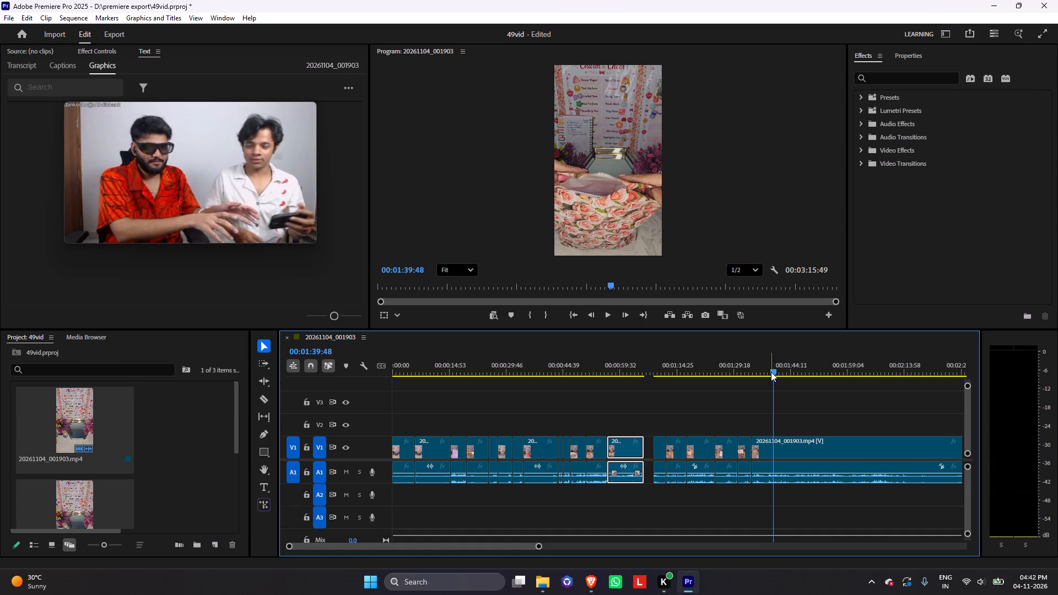
key(q)
Play until the hands have left the closed rose-print bag and split the clip at 00:01:37:12.
key(space)
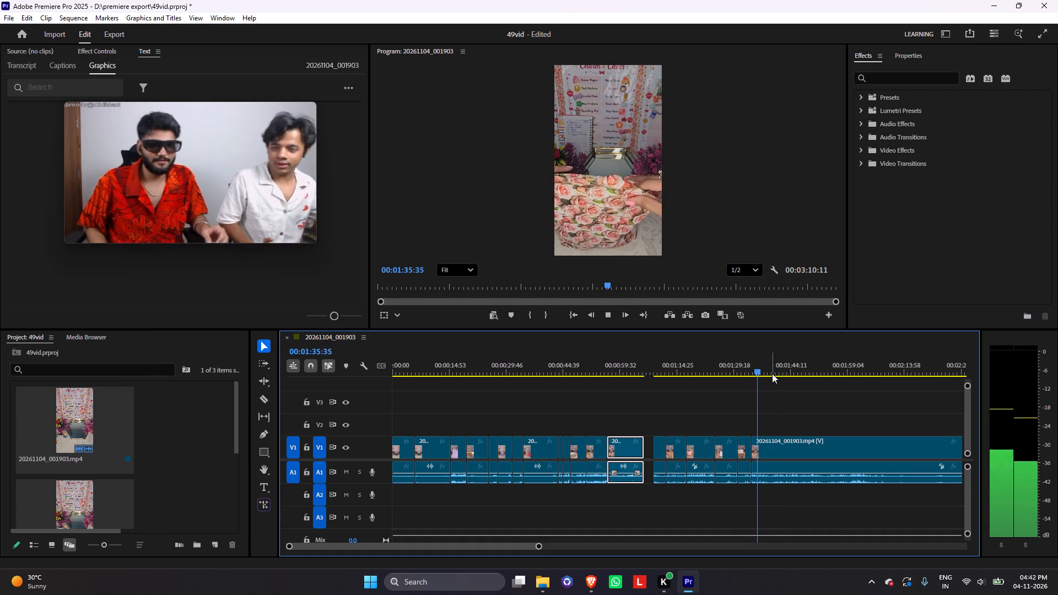
key(space)
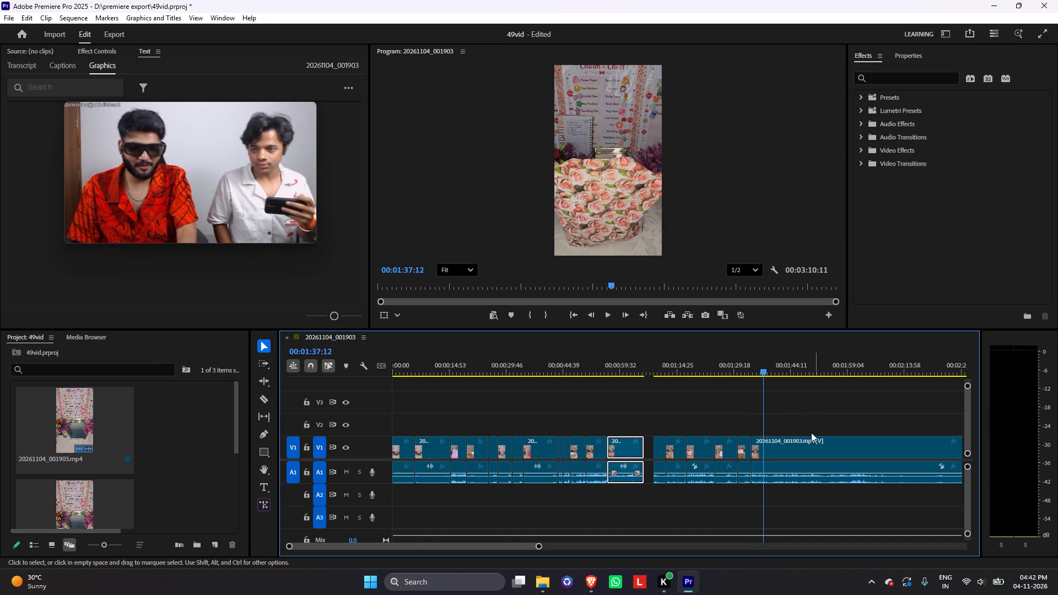
click(796, 450)
key(ctrl+k)
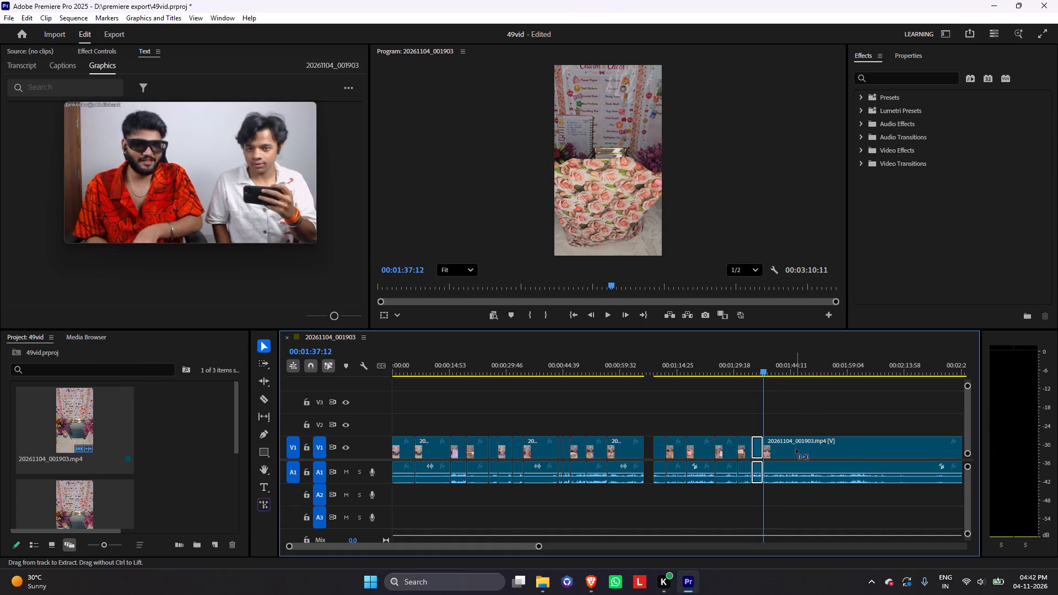
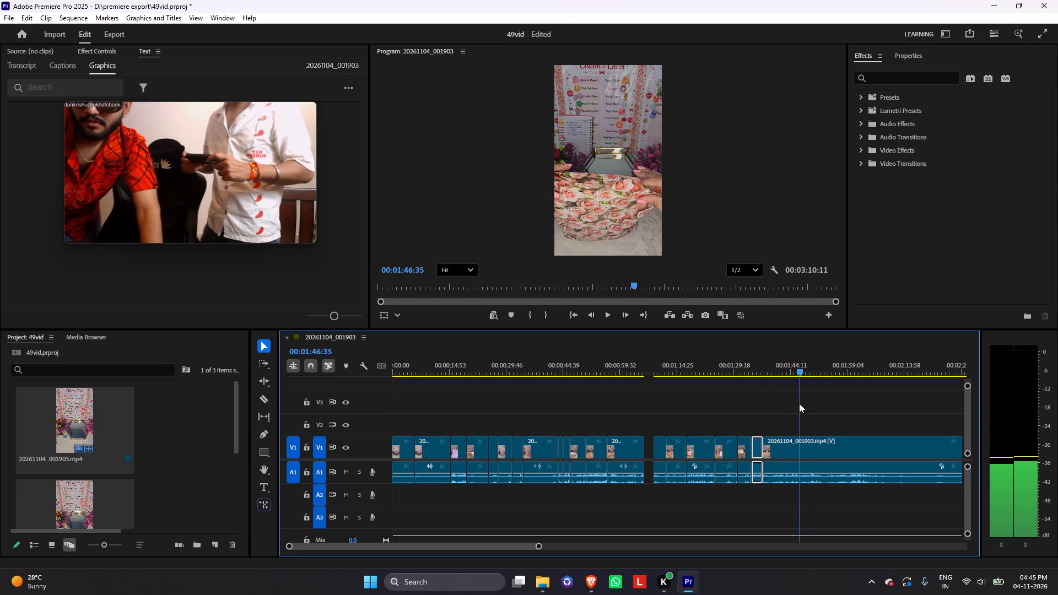
Ripple-trim the footage before the rose-print bag's mouth is folded over, up to 00:01:46:35.
text(q)
Play the bag section, unlink the clip's audio from its video, and split both at 00:01:39:32.
key(space)
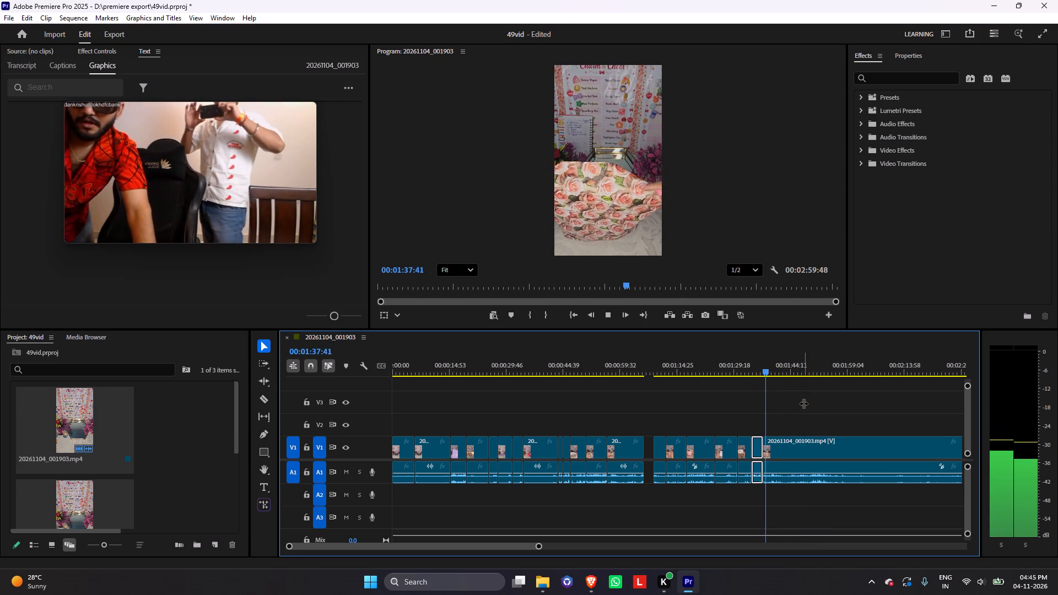
key(space)
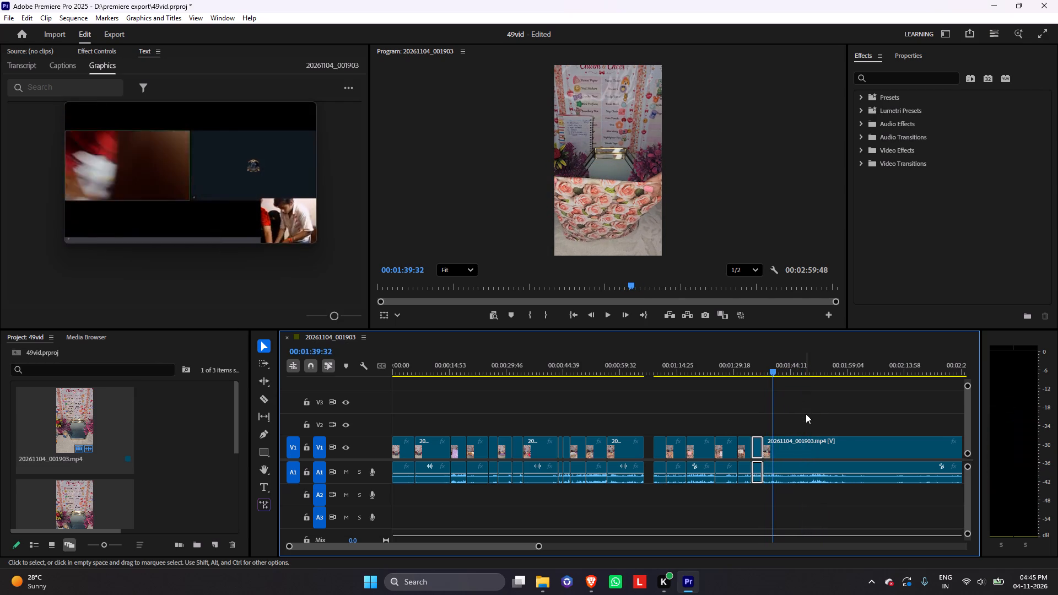
click(812, 450)
key(ctrl+l)
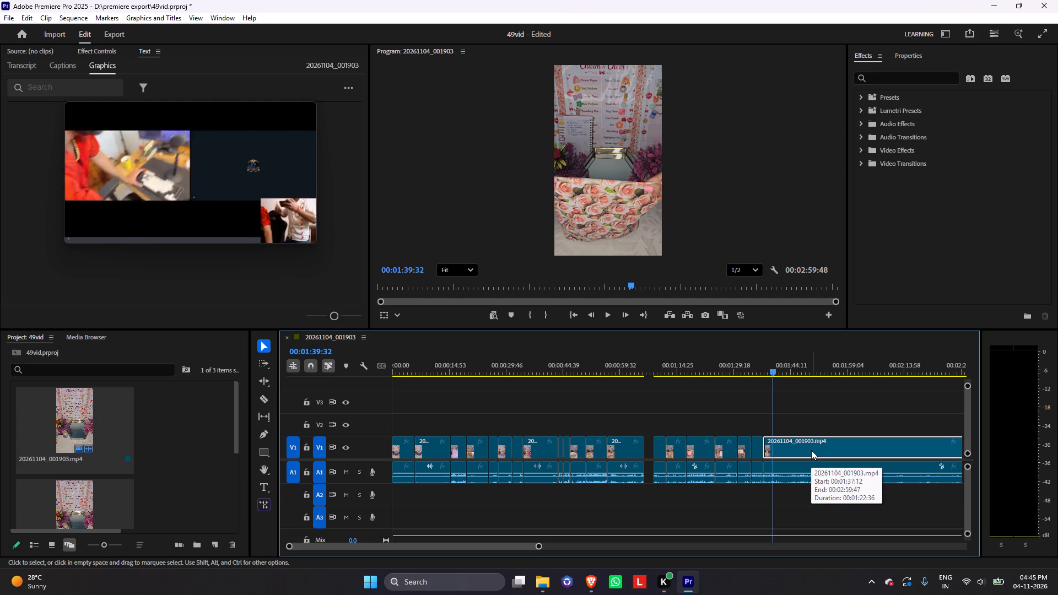
key(ctrl+k)
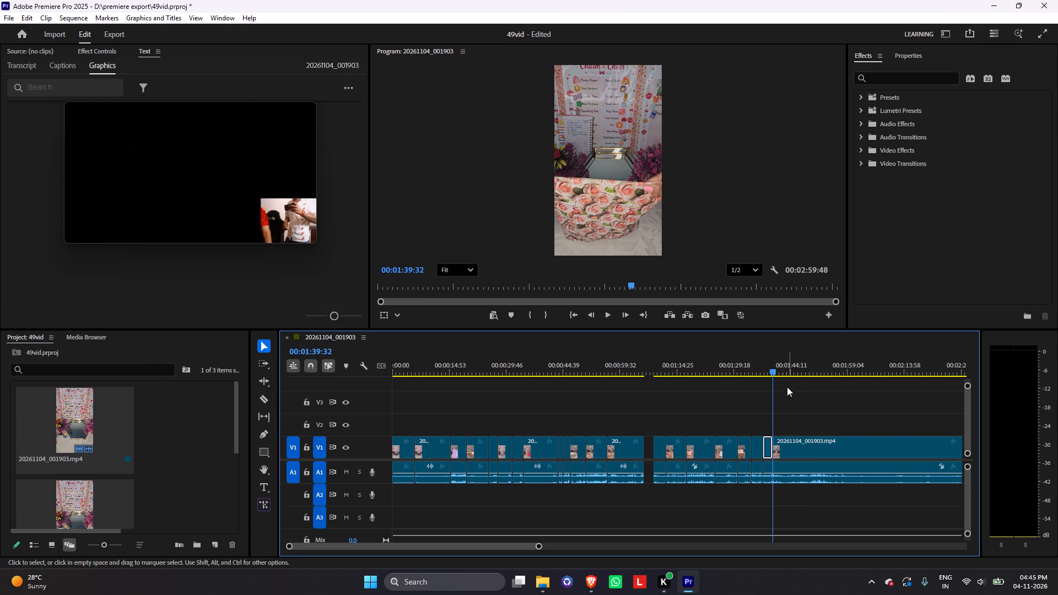
drag(771, 370, 789, 374)
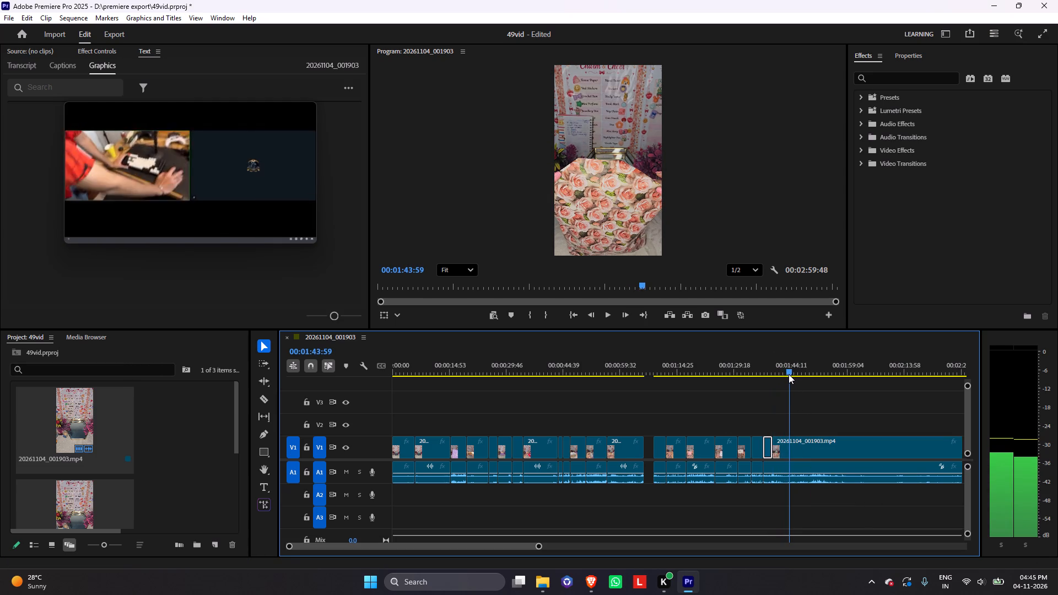
drag(789, 374, 774, 378)
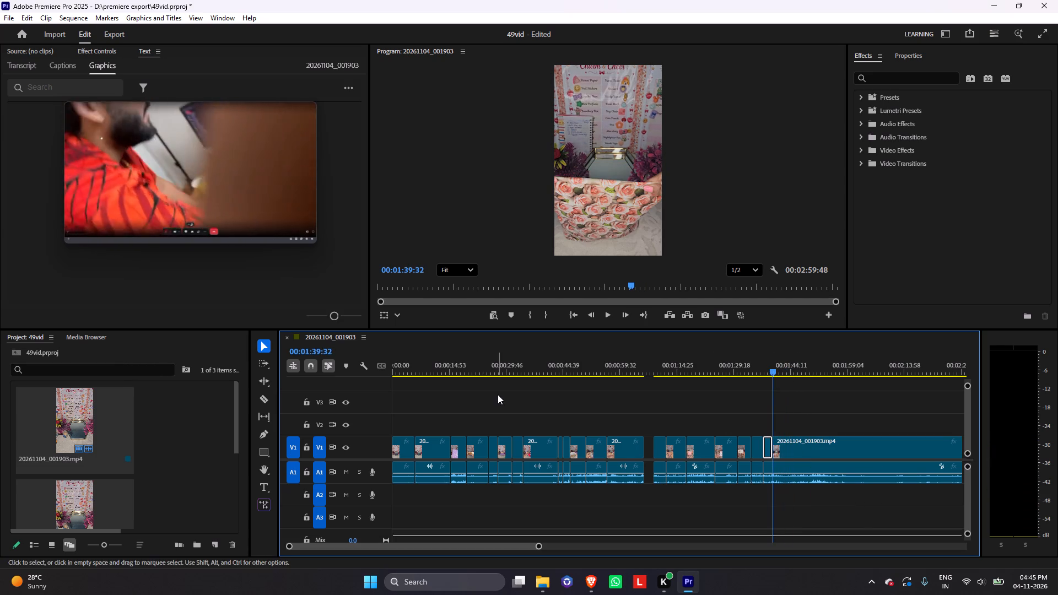
click(798, 477)
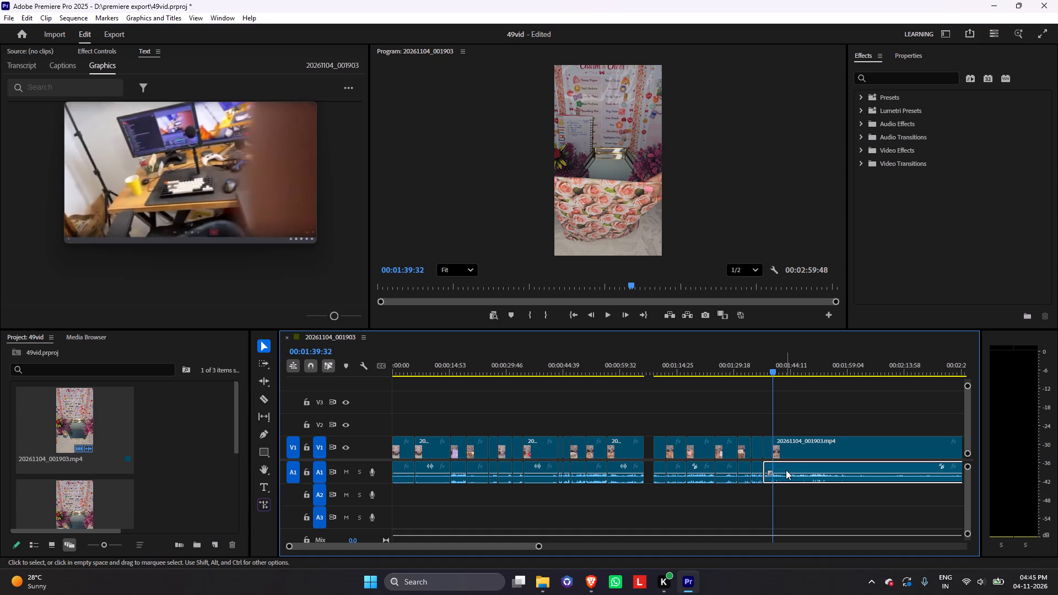
key(ctrl+k)
click(324, 369)
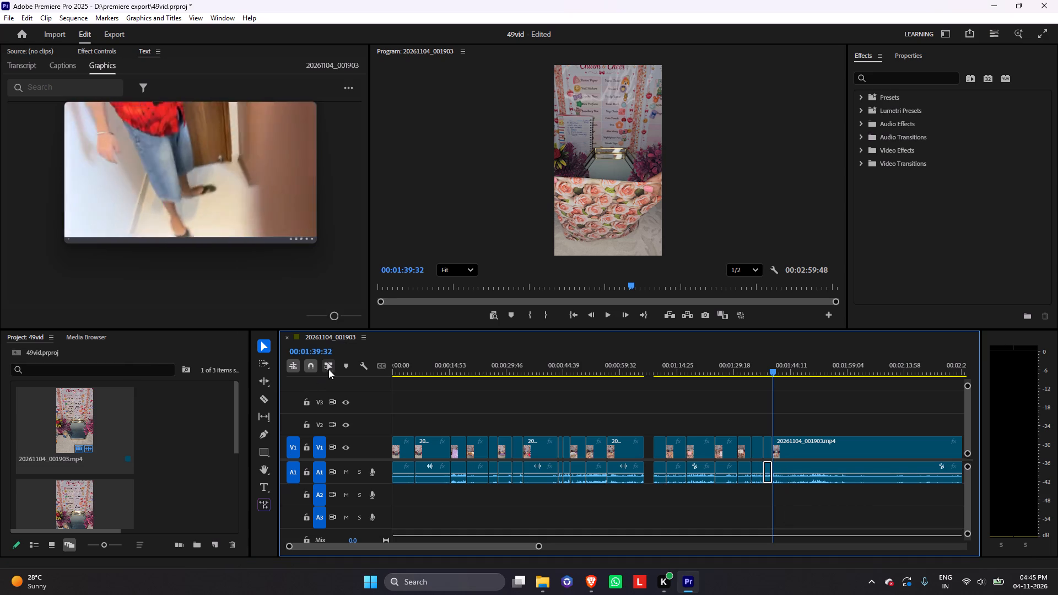
click(331, 367)
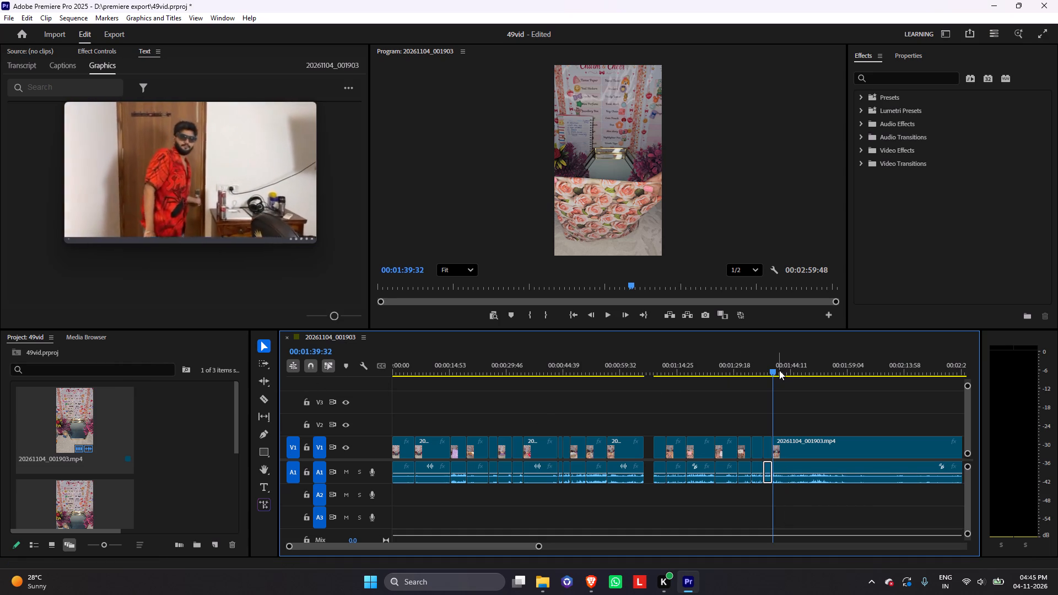
Find where the round Charm & Cheer sticker is held up and ripple-trim the footage before it up to 00:02:08:56.
click(811, 452)
drag(773, 373, 778, 374)
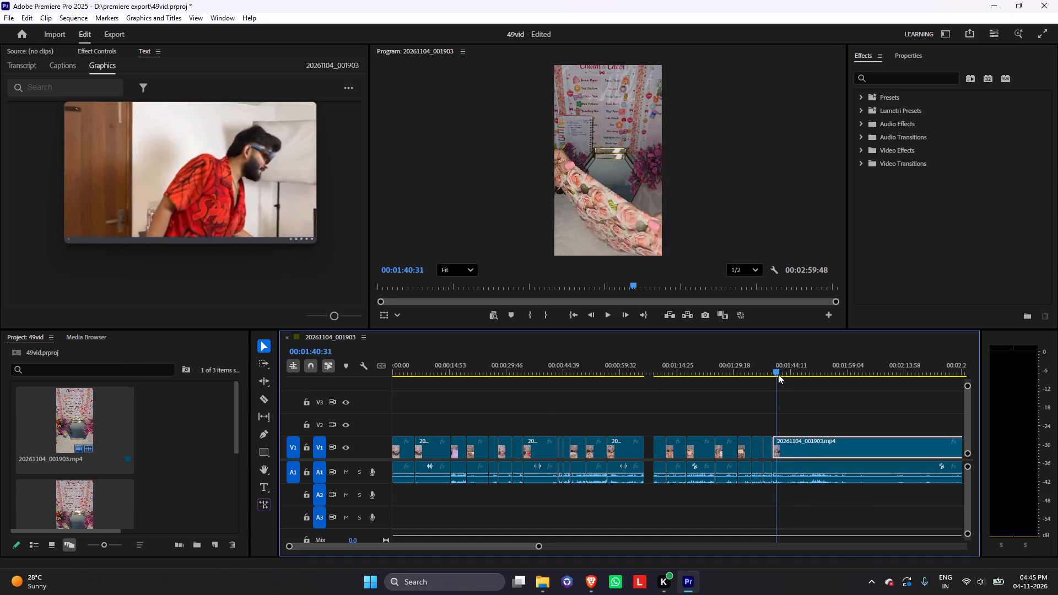
drag(778, 374, 819, 383)
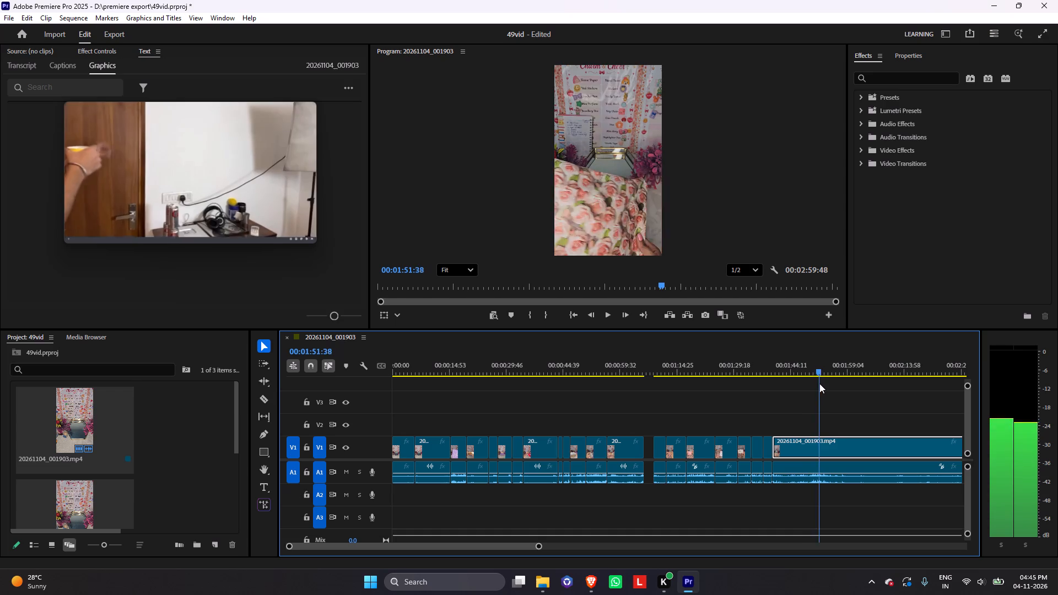
drag(819, 383, 862, 390)
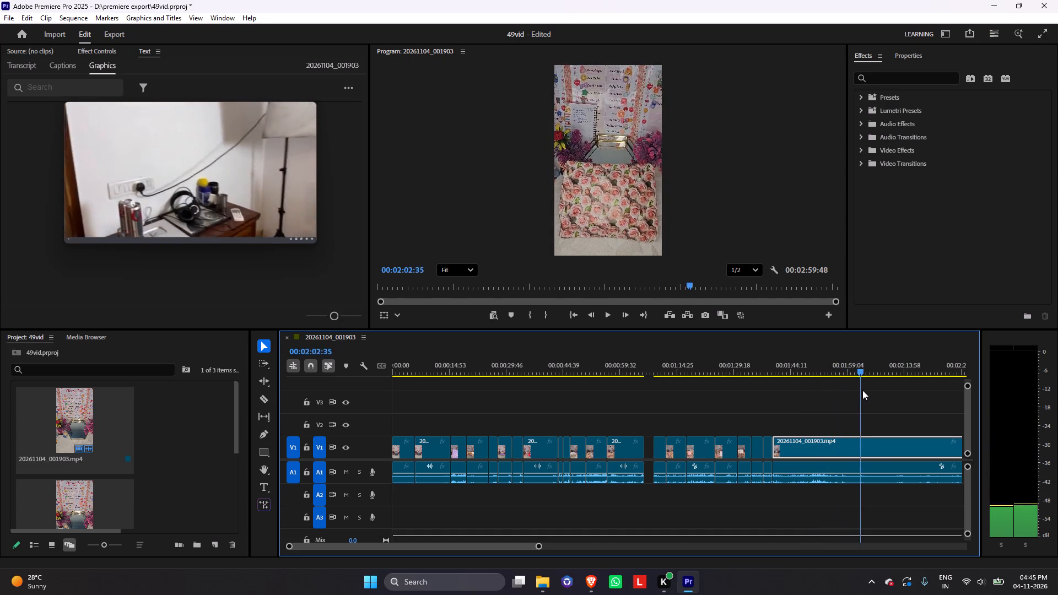
drag(862, 390, 887, 402)
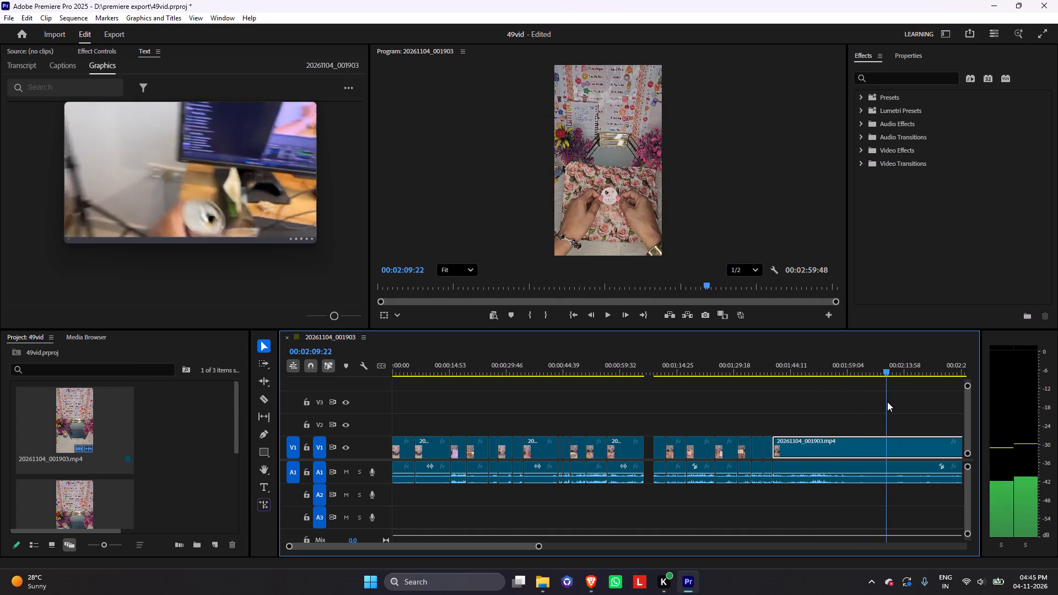
drag(887, 402, 886, 402)
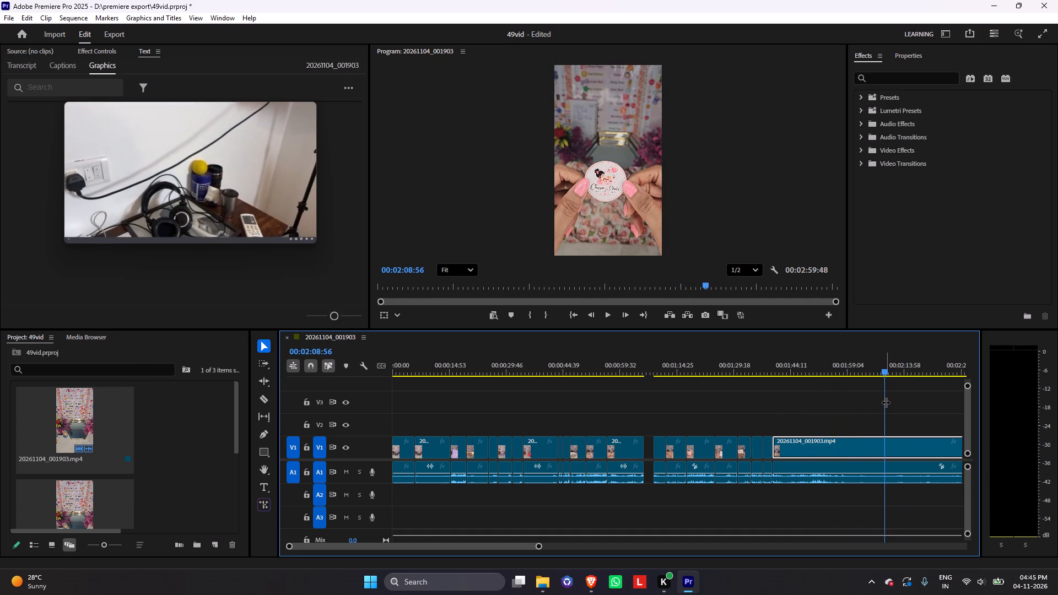
text(q)
Play until the hands have left the stickered bag and split both the video and audio at 00:01:46:09.
key(space)
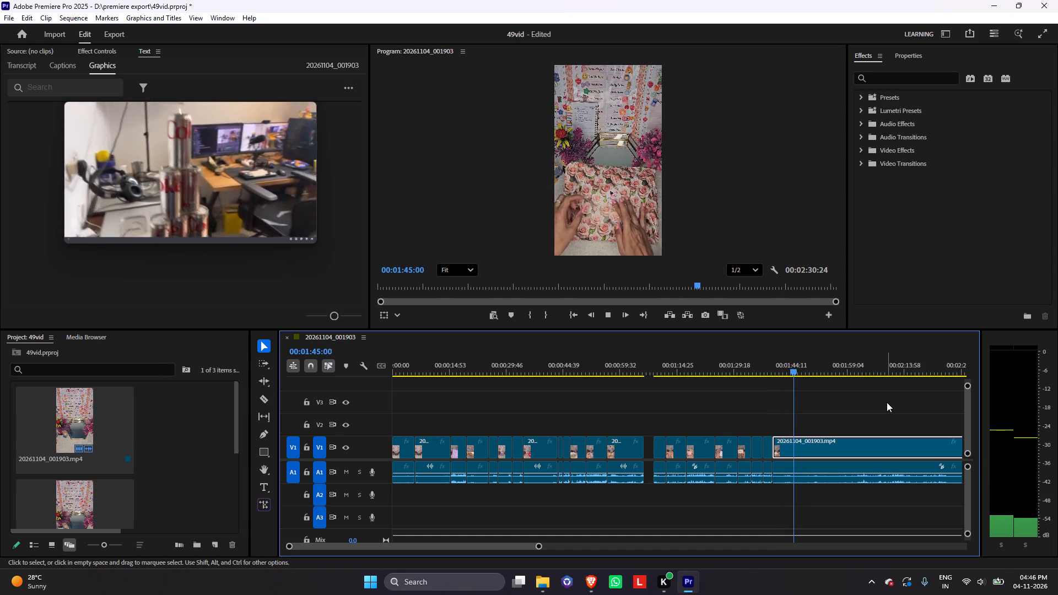
key(space)
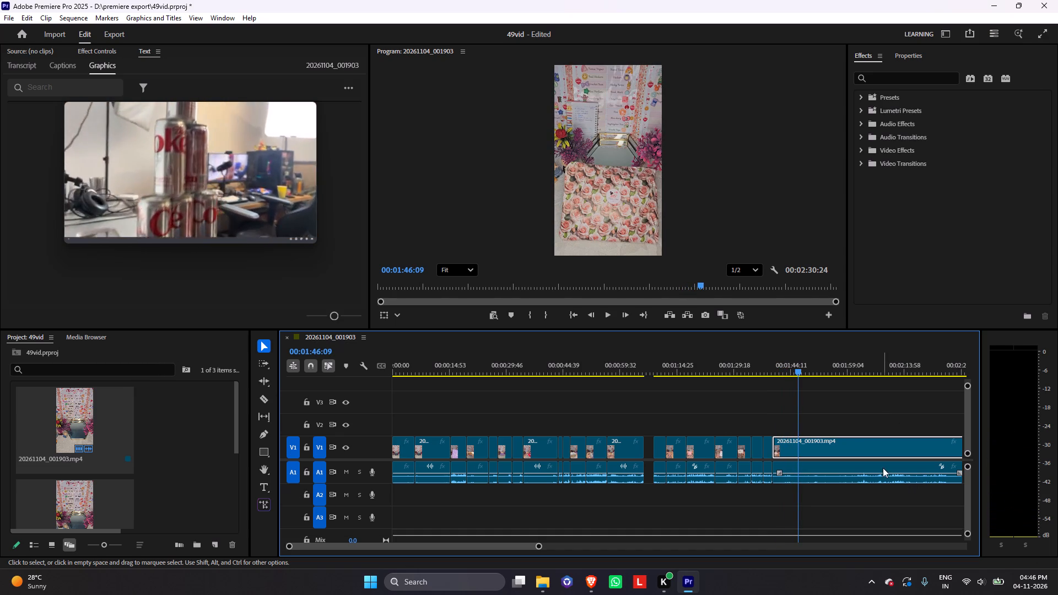
key(ctrl+k)
drag(797, 376, 806, 376)
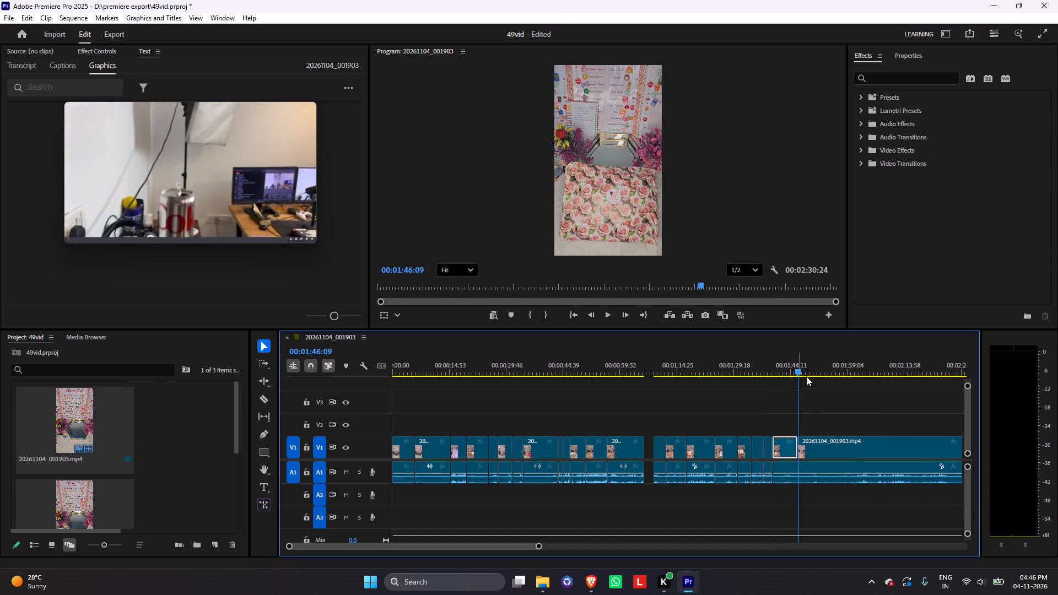
drag(806, 376, 814, 378)
drag(795, 365, 804, 376)
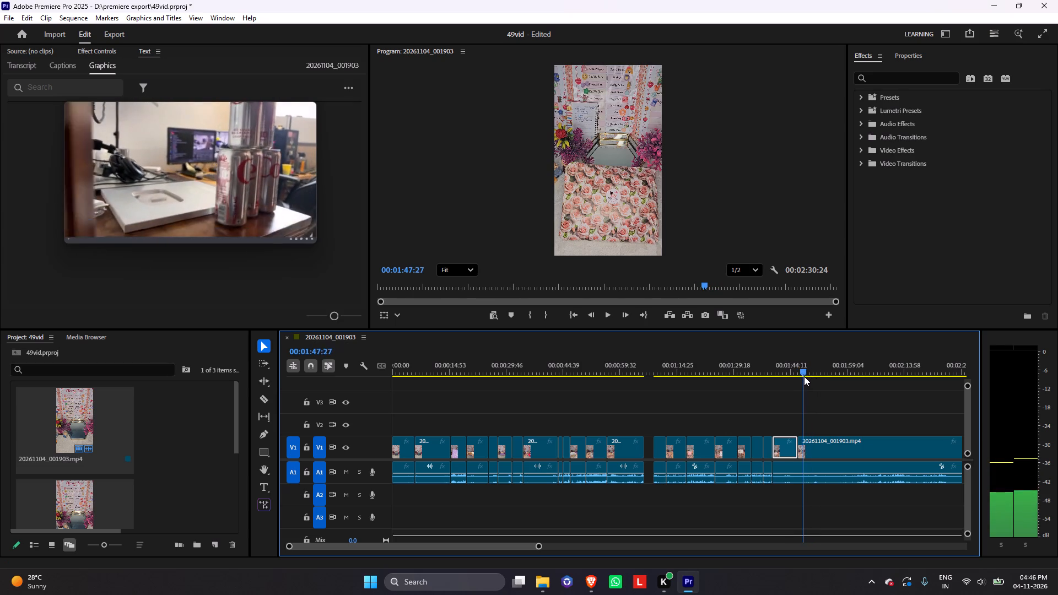
drag(804, 376, 802, 377)
click(805, 461)
click(816, 479)
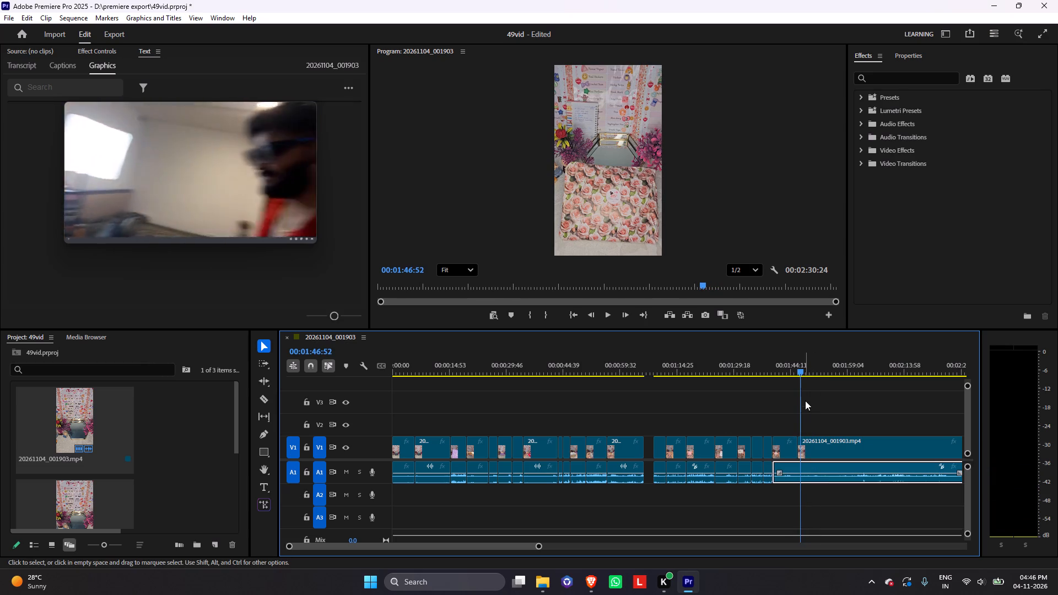
shift+click(800, 374)
key(ctrl+k)
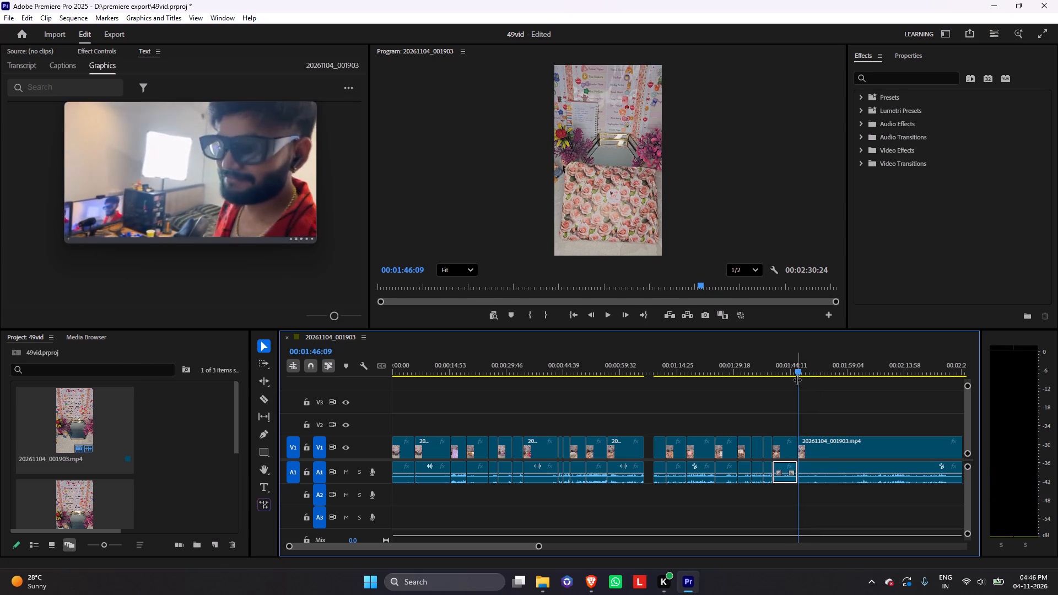
key(ctrl+l)
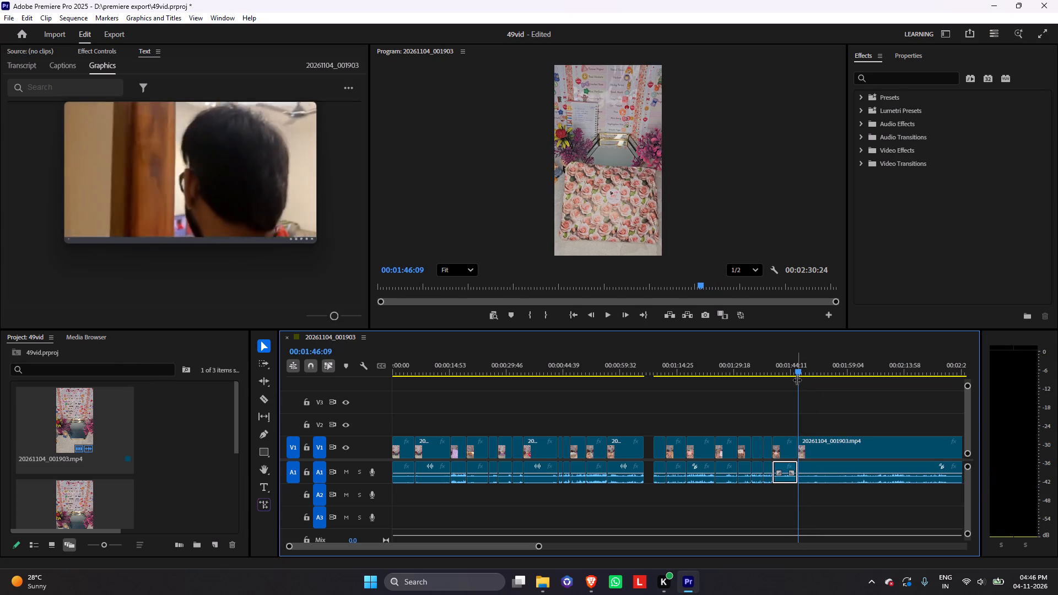
Find where the hands peel a strip from the sticker sheet and ripple-trim the footage before it up to about 00:01:58:33.
drag(801, 371, 834, 379)
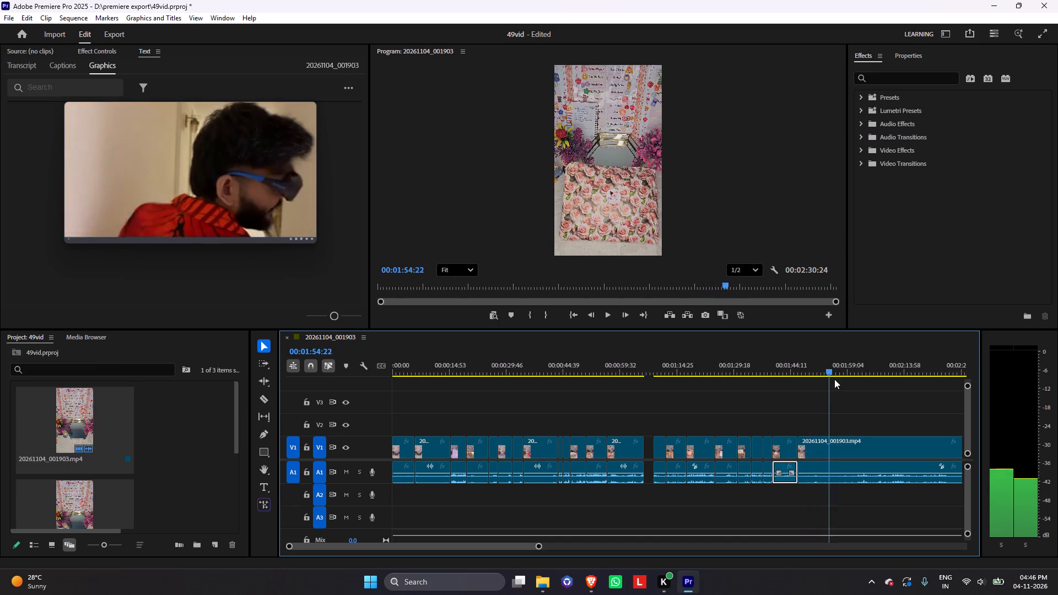
drag(834, 379, 868, 387)
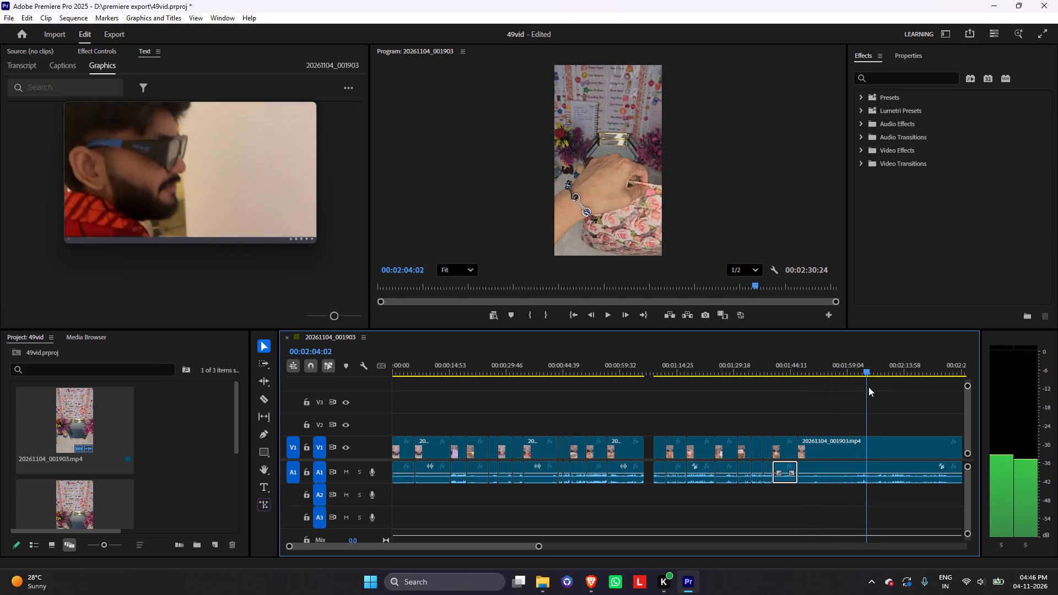
drag(868, 387, 851, 388)
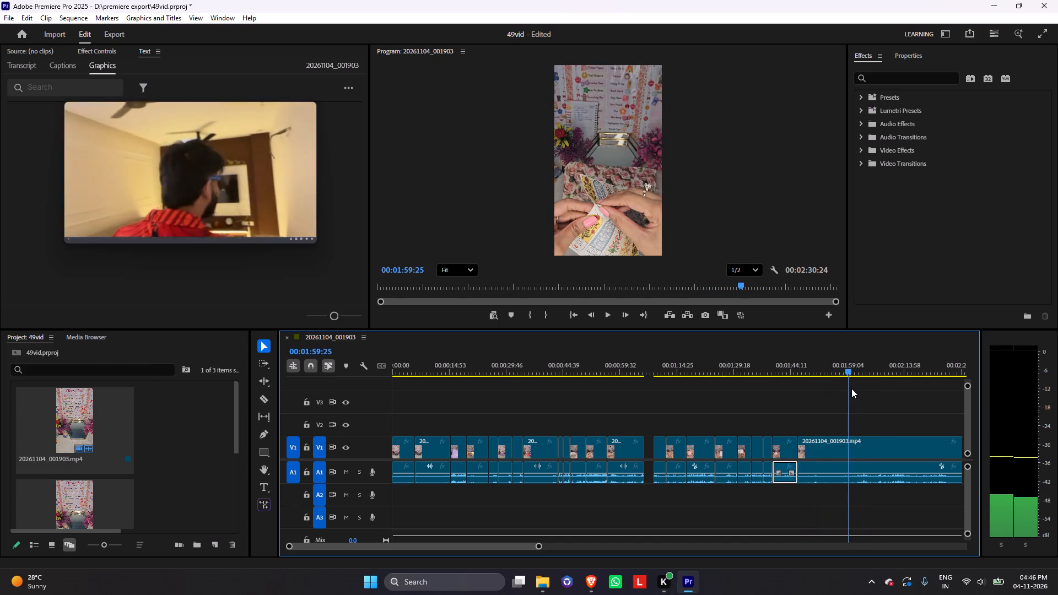
drag(851, 388, 848, 389)
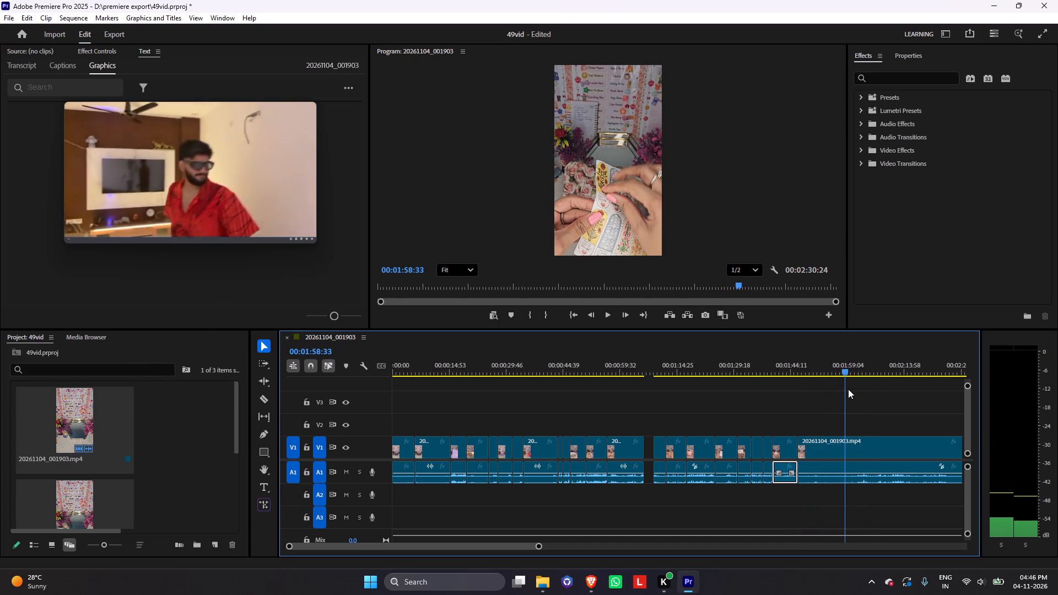
drag(848, 389, 849, 389)
key(q)
Play the sticker-peeling section and split the footage at 00:01:47:59, as the sheet is moved away.
key(space)
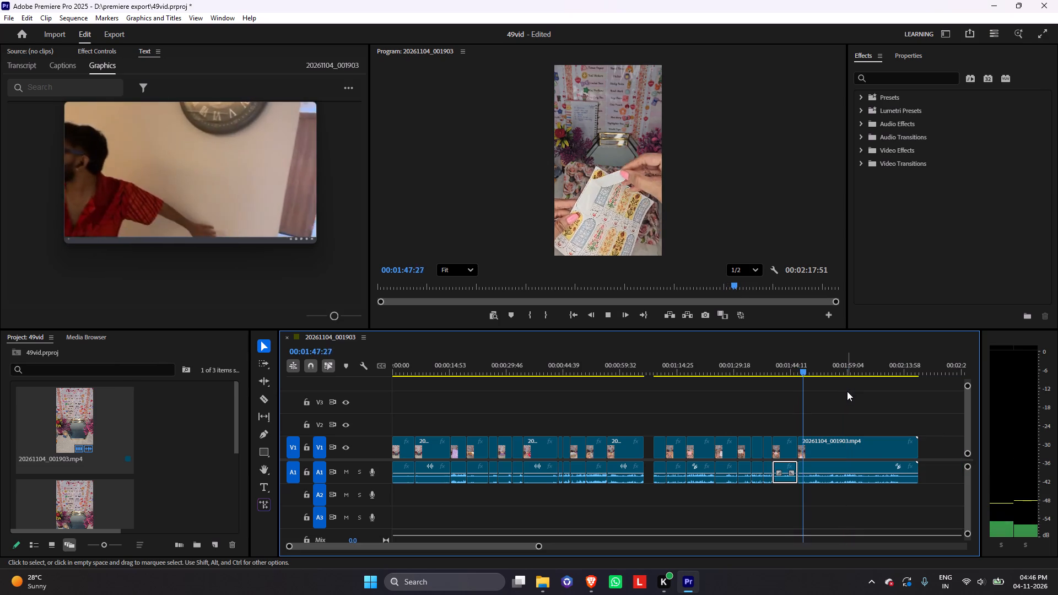
key(space)
key(ctrl+k)
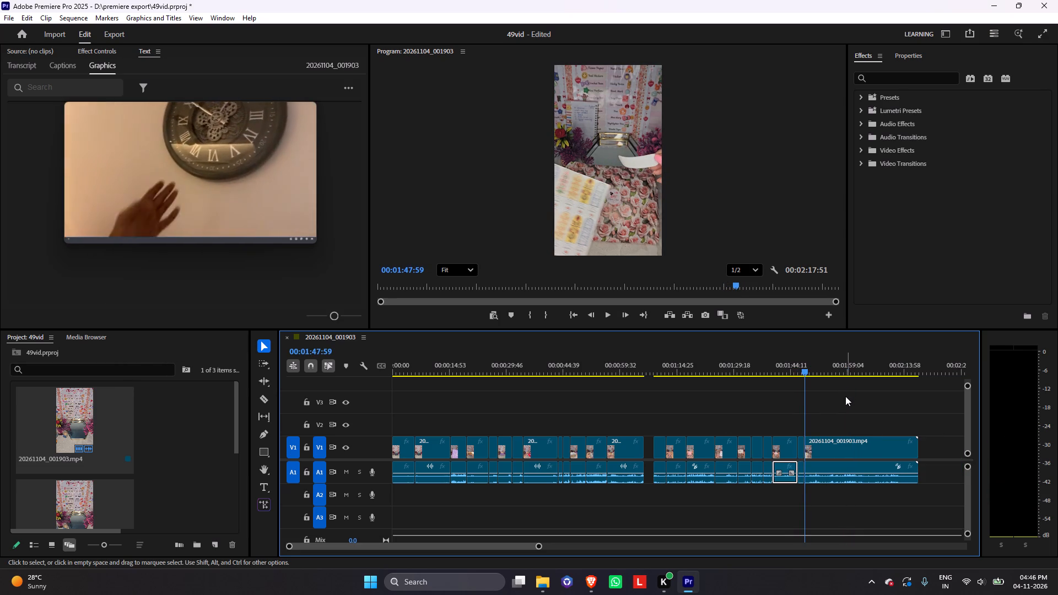
Find where the peeled strip sticker is placed on the bag and ripple-trim the footage before it up to about 00:01:53:04.
drag(805, 369, 812, 370)
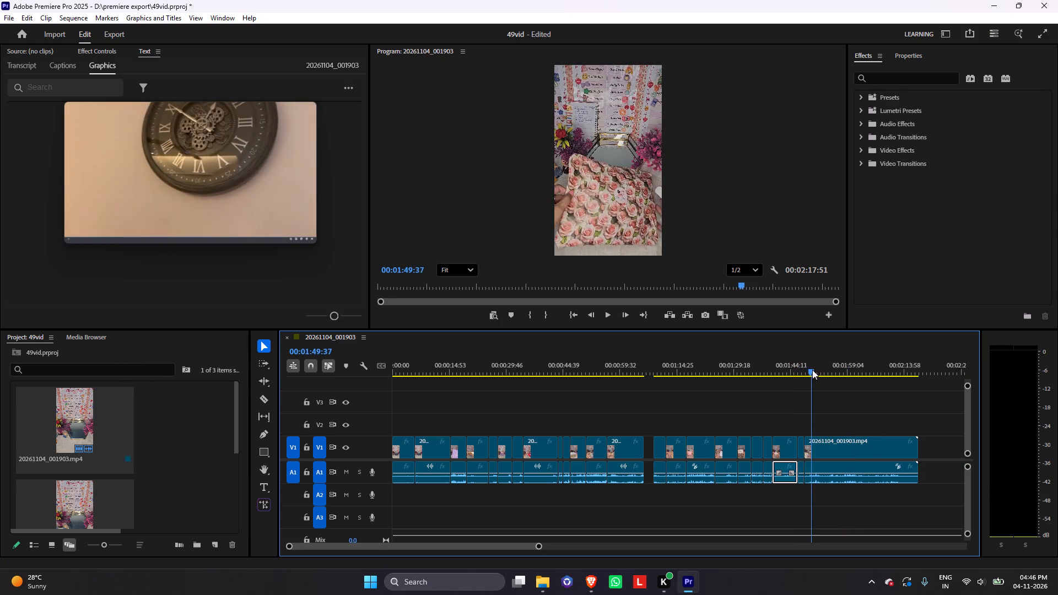
drag(812, 370, 824, 370)
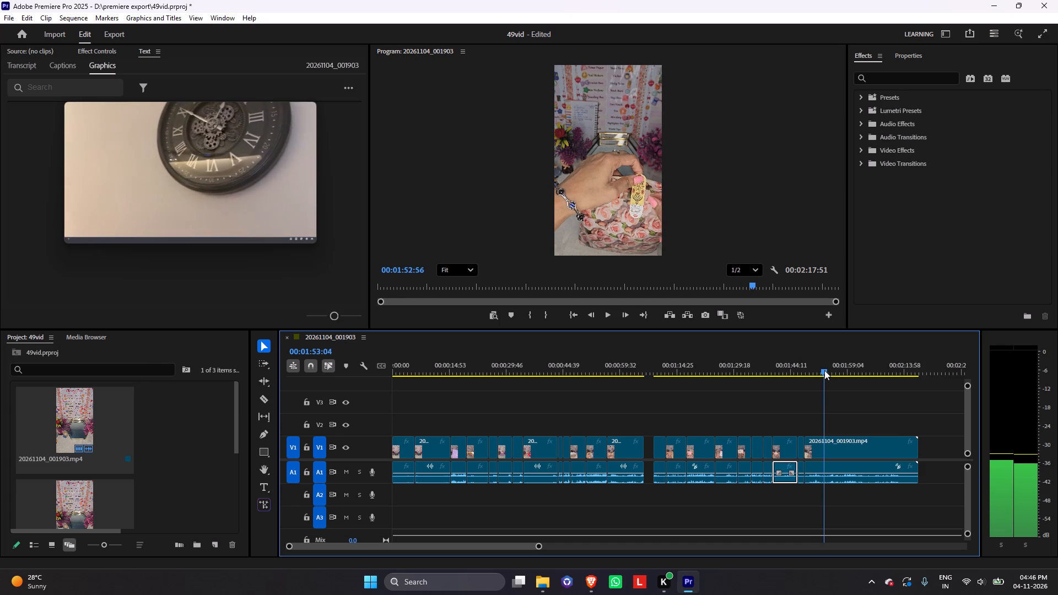
drag(824, 370, 824, 370)
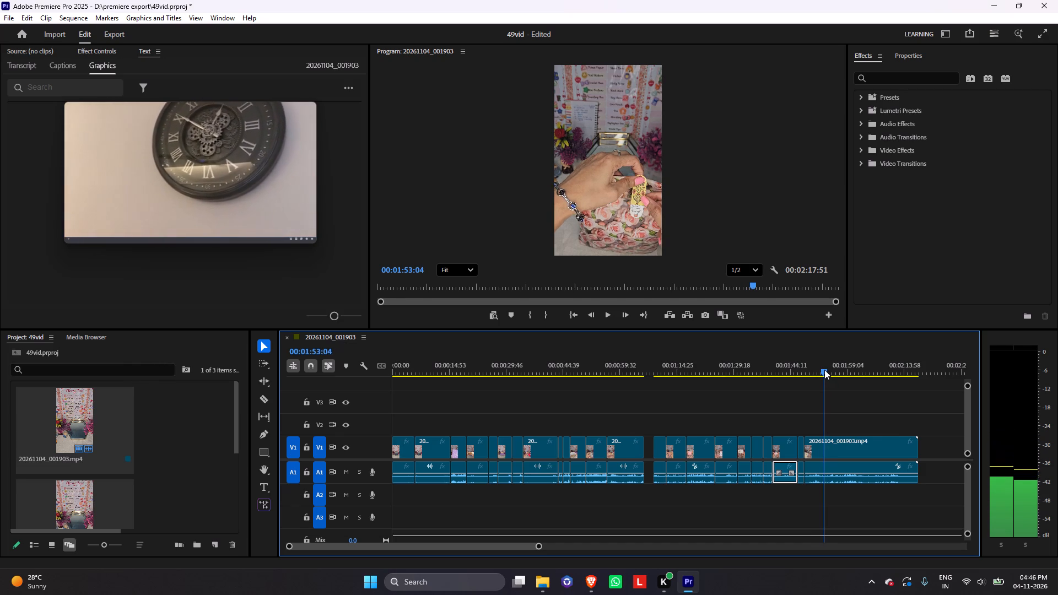
drag(824, 370, 825, 370)
key(q)
Play the strip-sticker placement and split both the video and audio at 00:01:50:46, once the sticker is on the bag.
key(space)
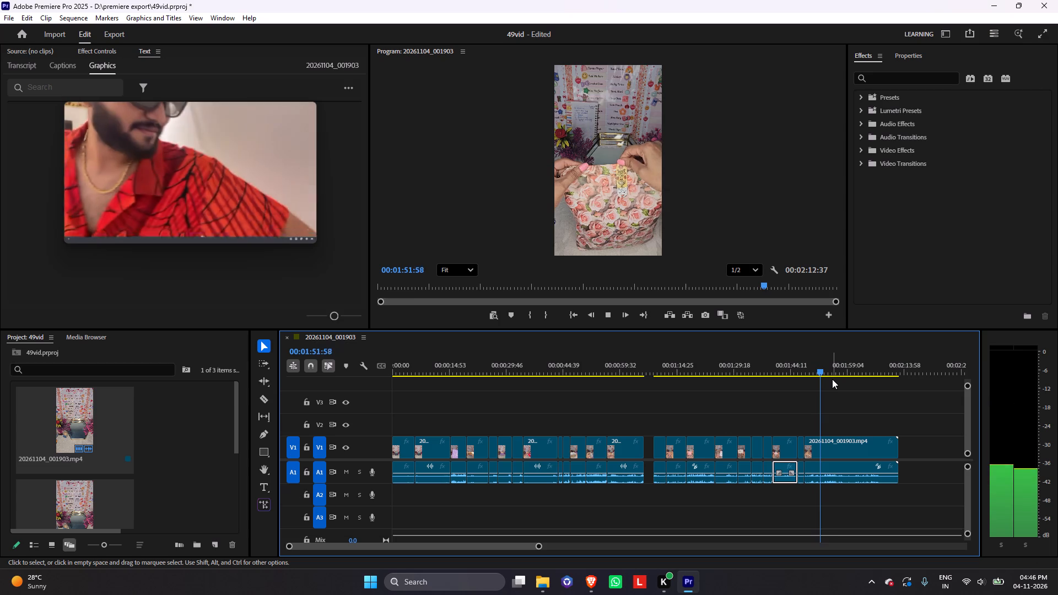
key(space)
drag(823, 373, 819, 373)
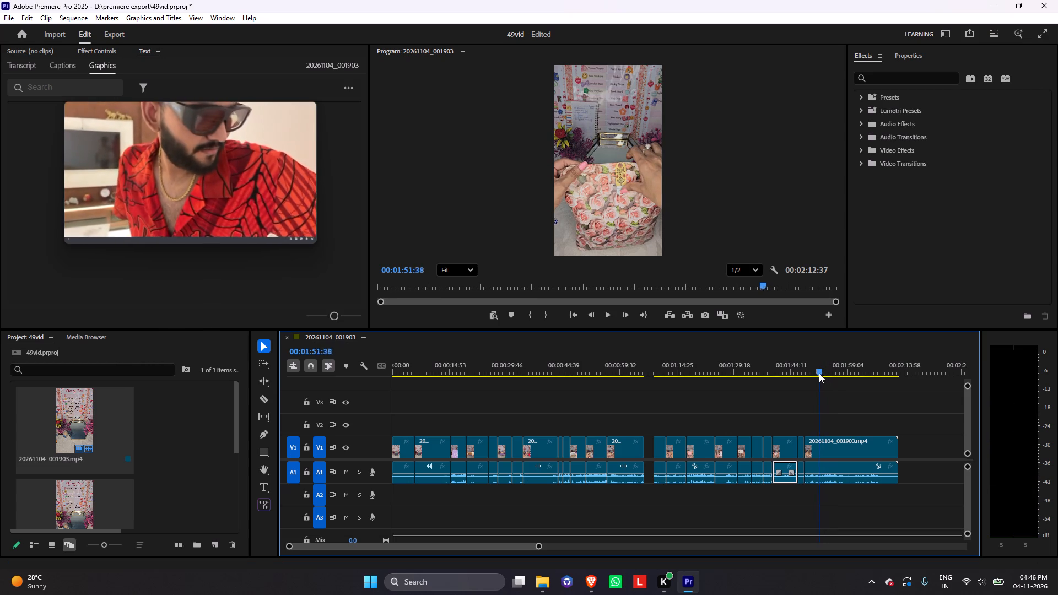
drag(819, 373, 812, 375)
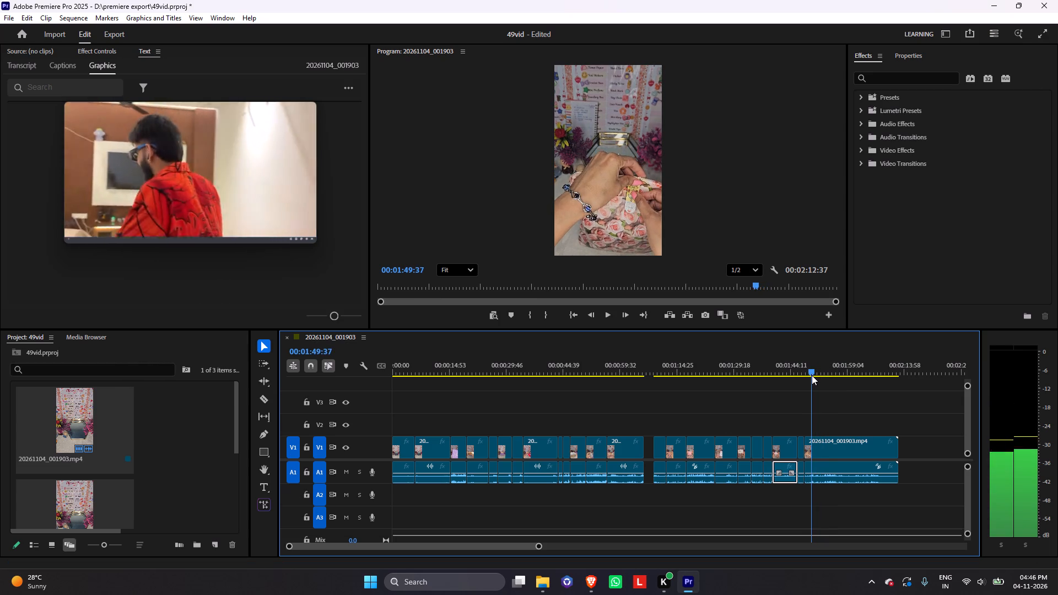
drag(812, 375, 805, 377)
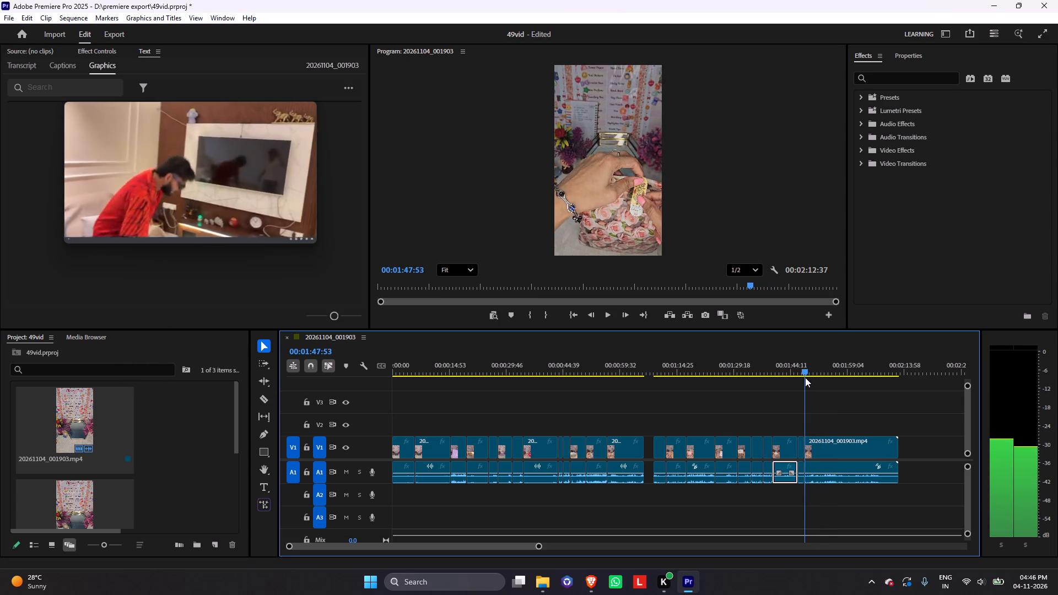
drag(805, 377, 813, 377)
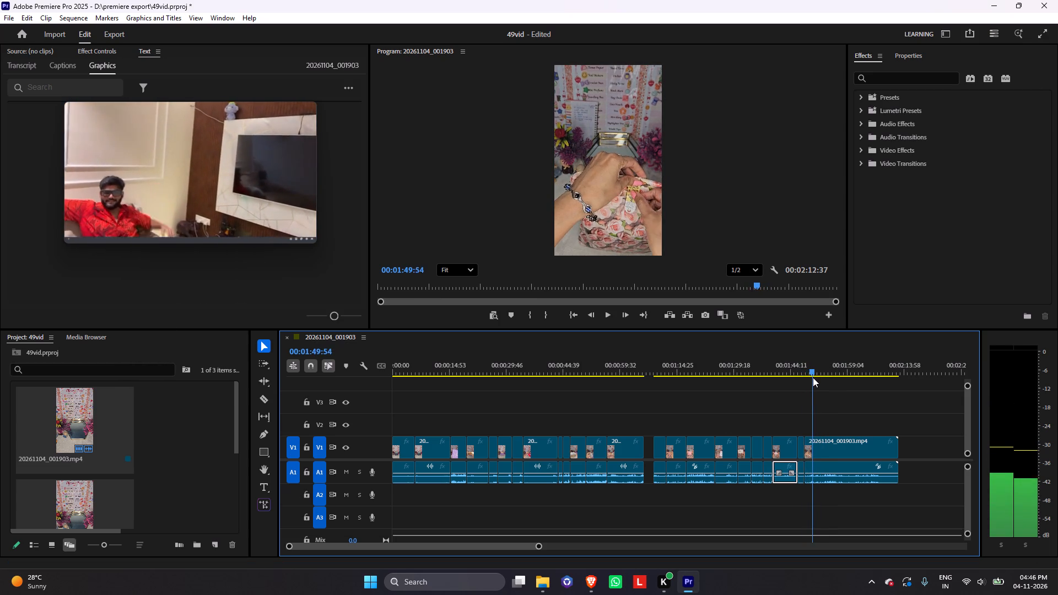
drag(813, 377, 816, 377)
click(836, 443)
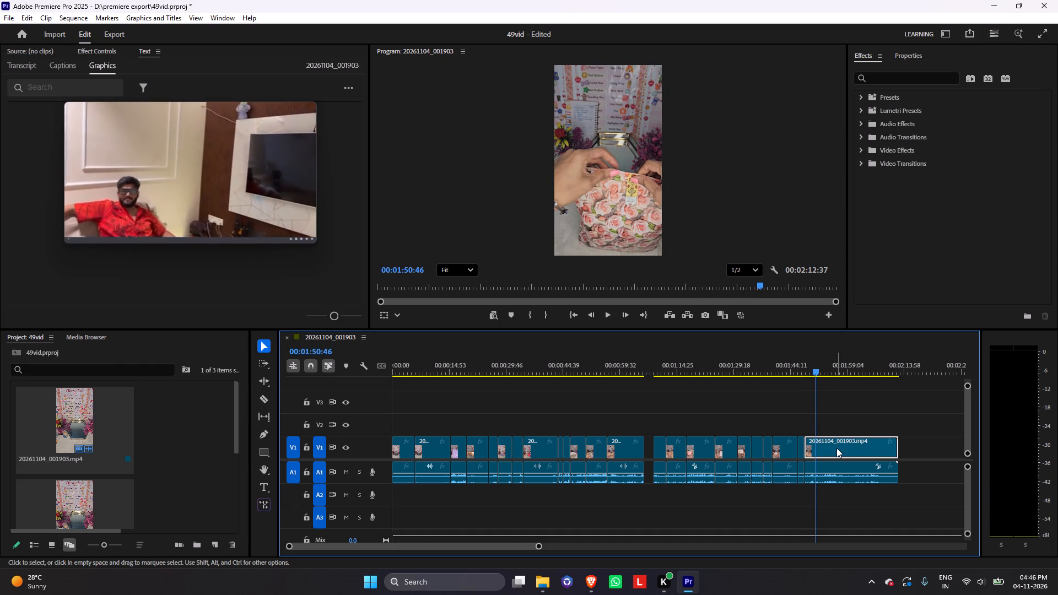
key(ctrl+k)
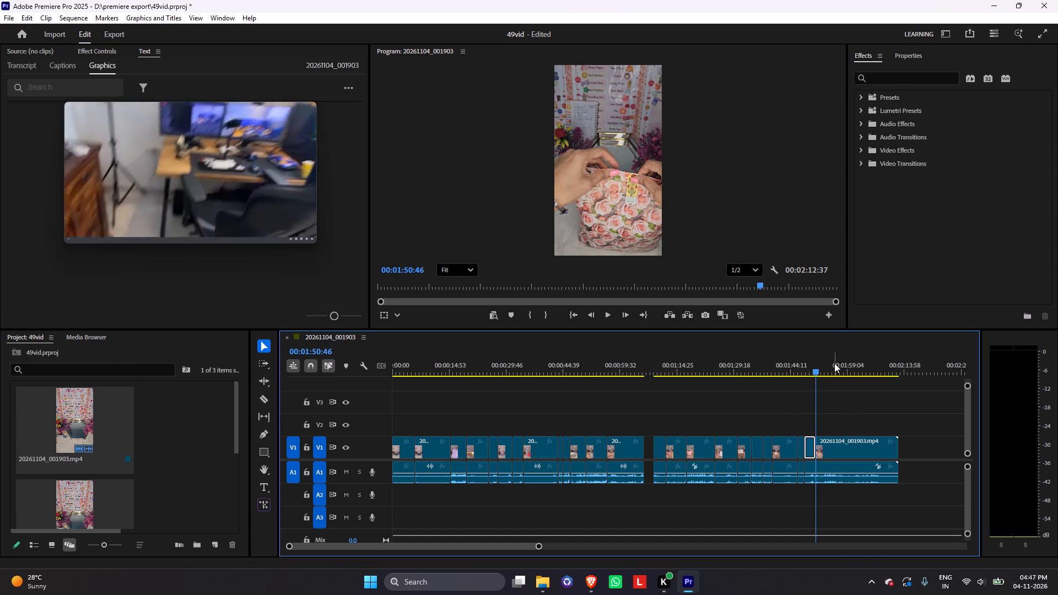
drag(814, 372, 821, 374)
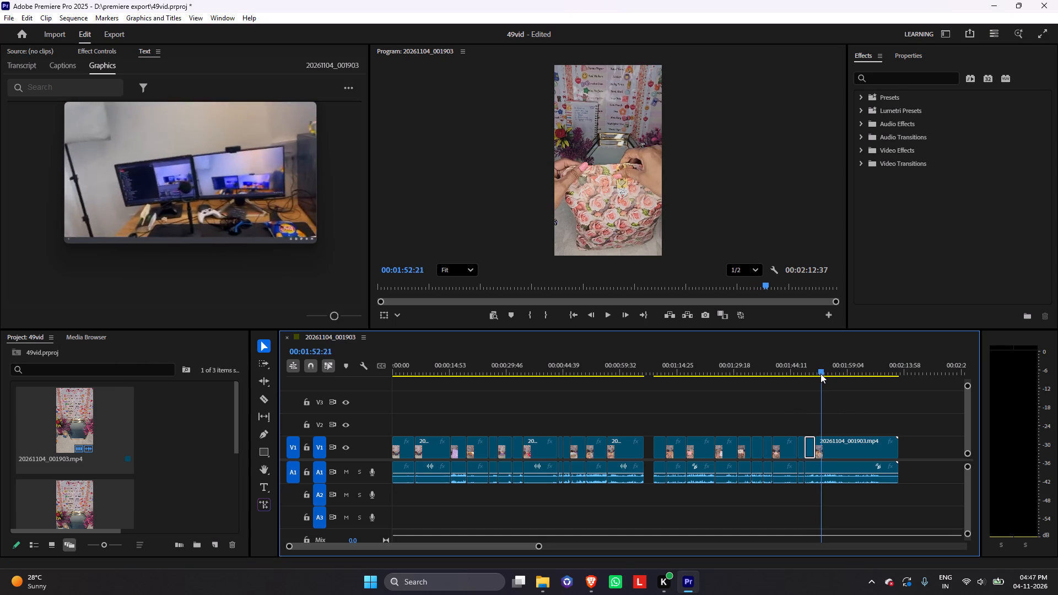
drag(821, 374, 837, 373)
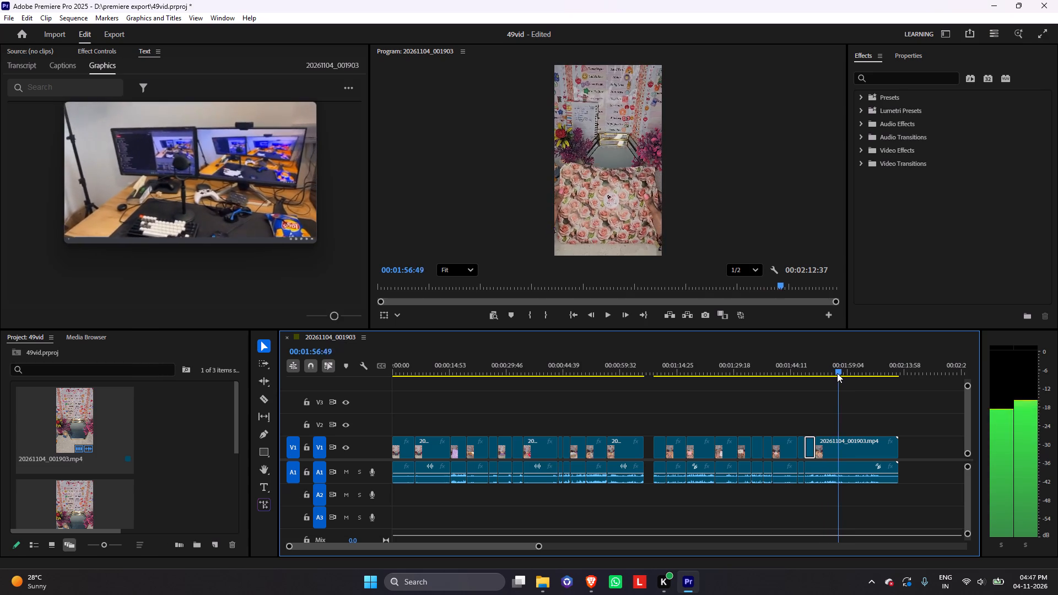
drag(837, 373, 815, 380)
click(825, 469)
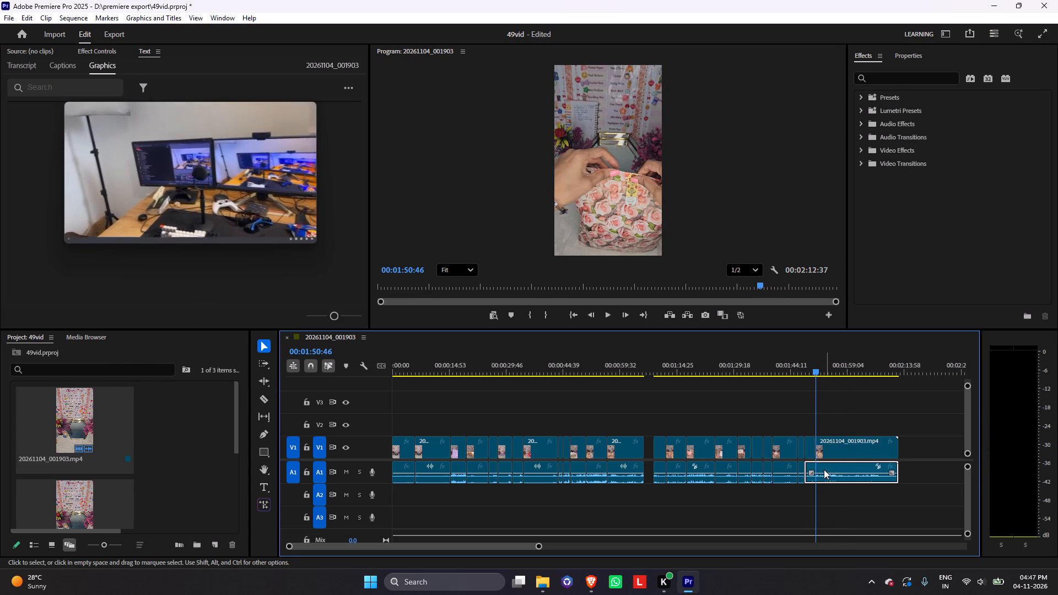
key(ctrl+k)
Find the finished bag lying alone near the end and ripple-trim the footage before it up to 00:02:09:05.
drag(813, 372, 862, 380)
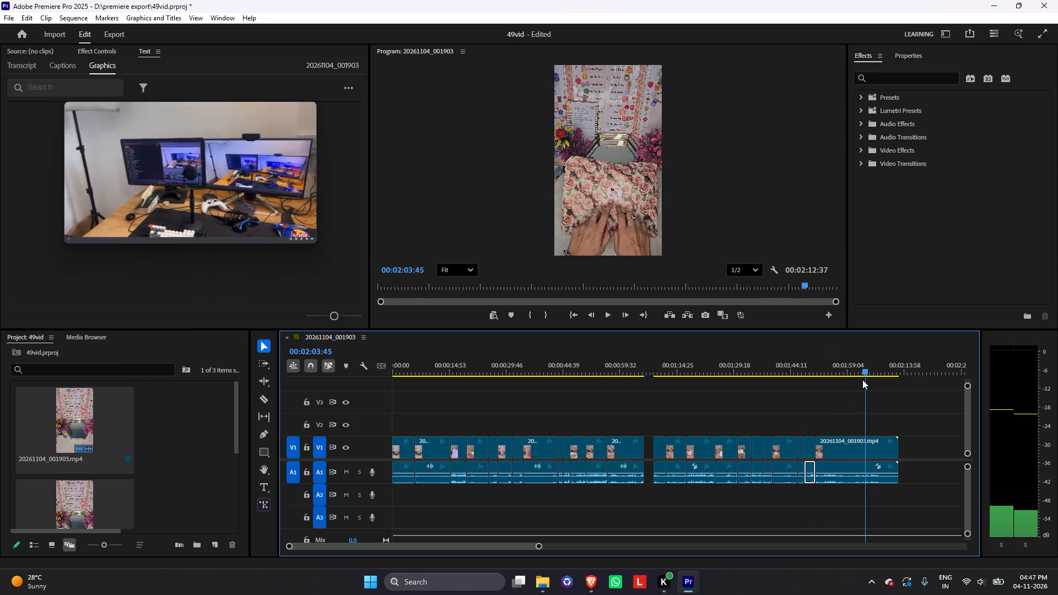
drag(862, 380, 886, 382)
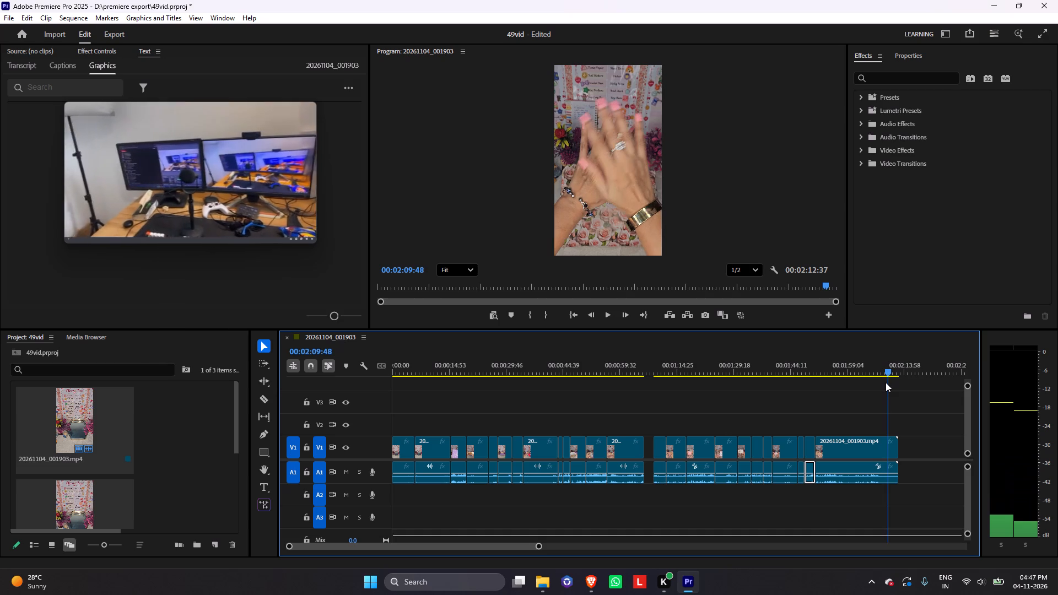
drag(886, 382, 883, 383)
click(871, 453)
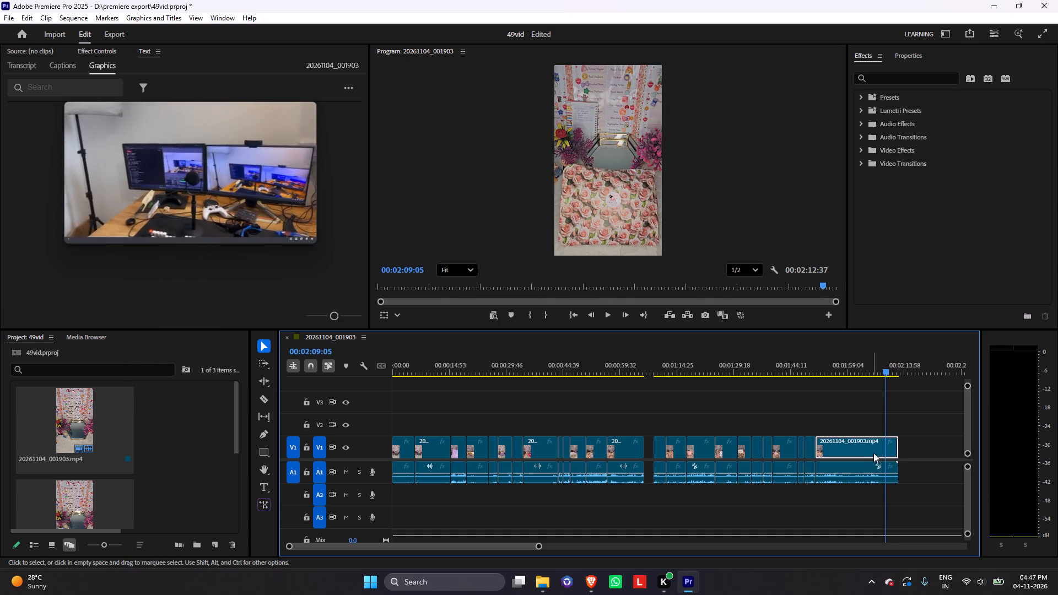
key(q)
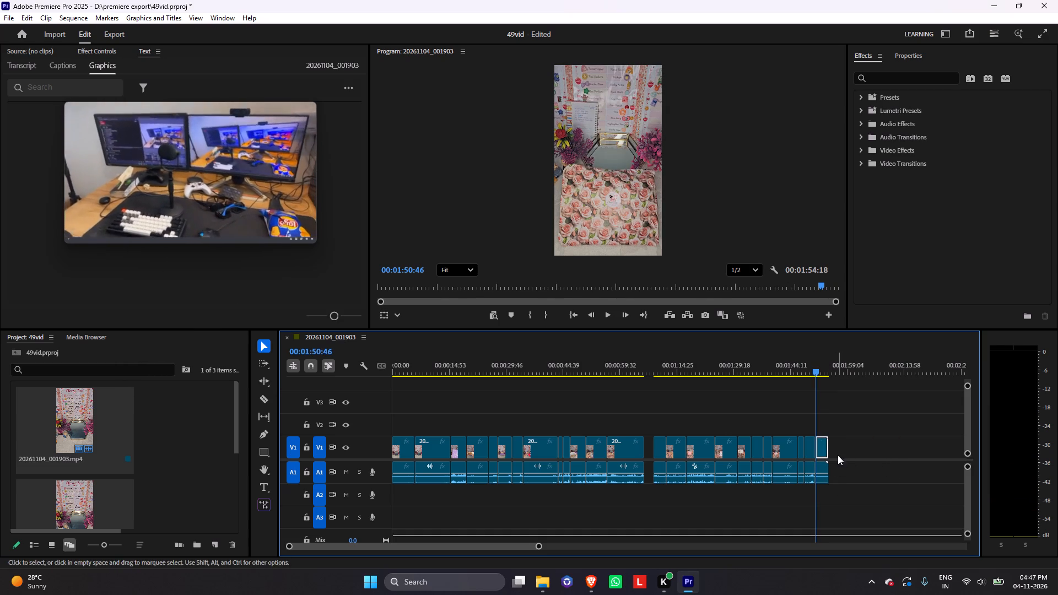
Trim the end of the final clip's video and audio back to 00:01:51:55, as the hand comes in.
click(813, 369)
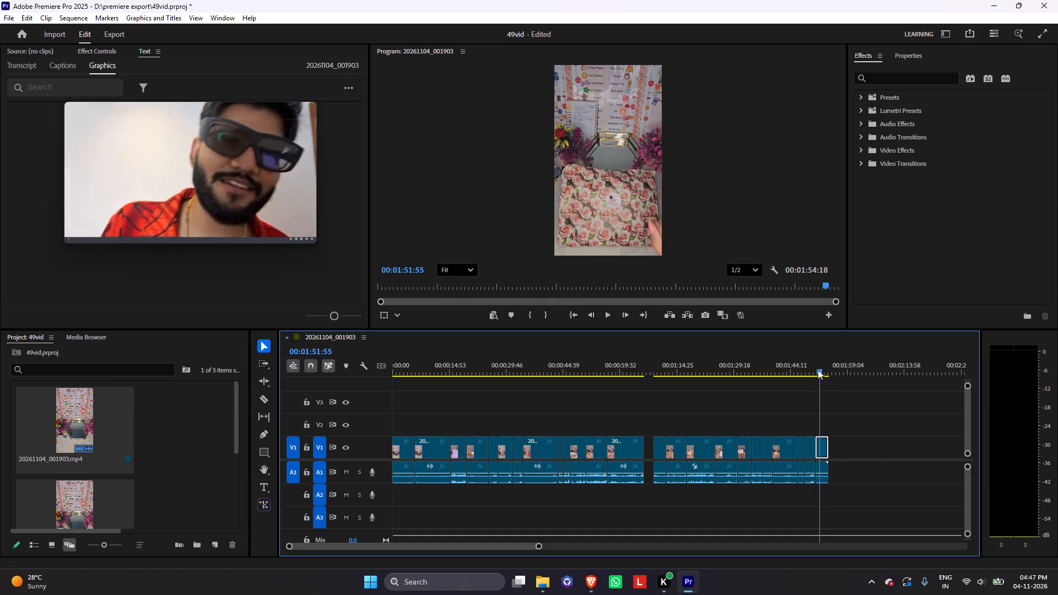
drag(828, 450, 822, 451)
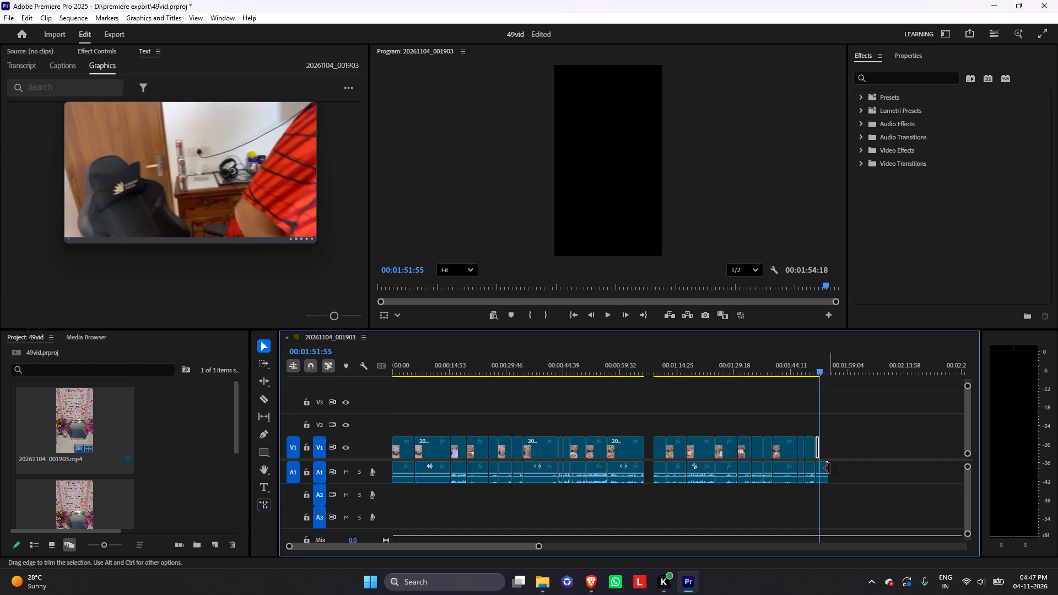
drag(829, 468, 823, 469)
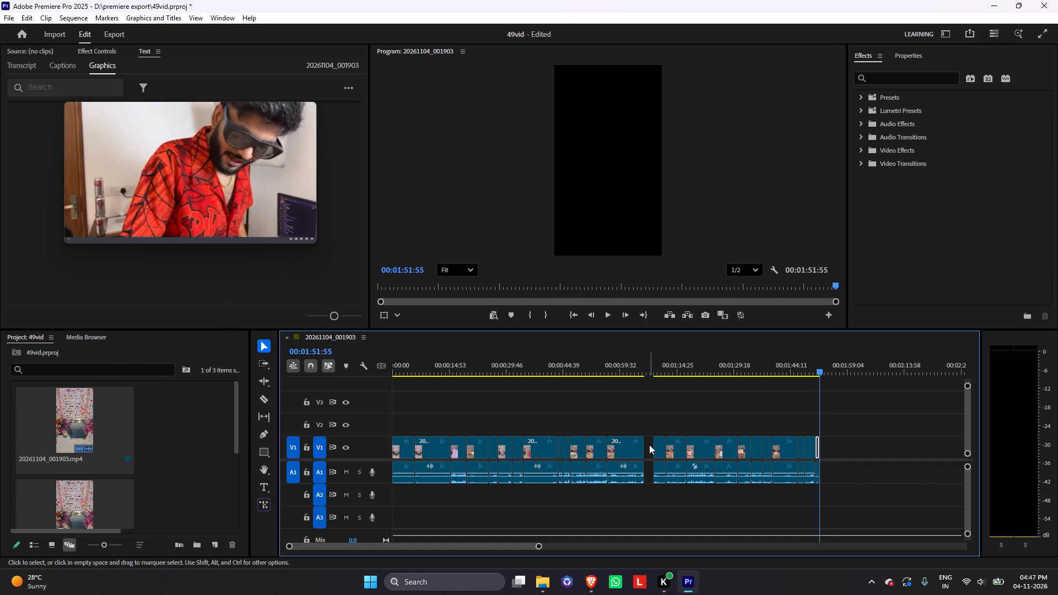
Ripple-delete the empty gap in the middle of the sequence at about 00:01:06:03.
click(649, 445)
right_click(649, 445)
click(653, 453)
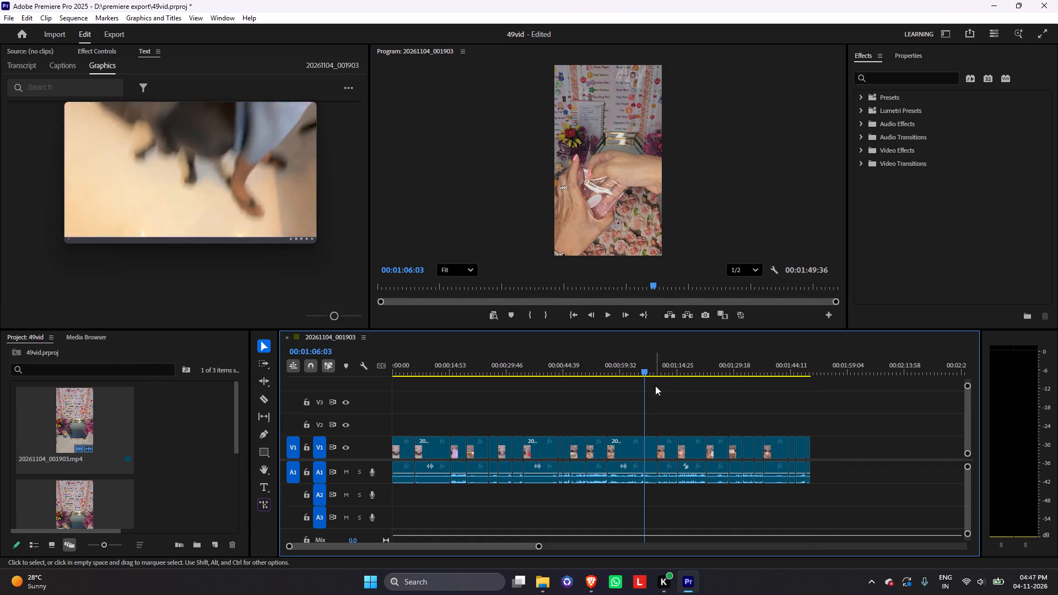
Review the whole edited sequence by playing it from the start through to the end.
drag(637, 371, 812, 385)
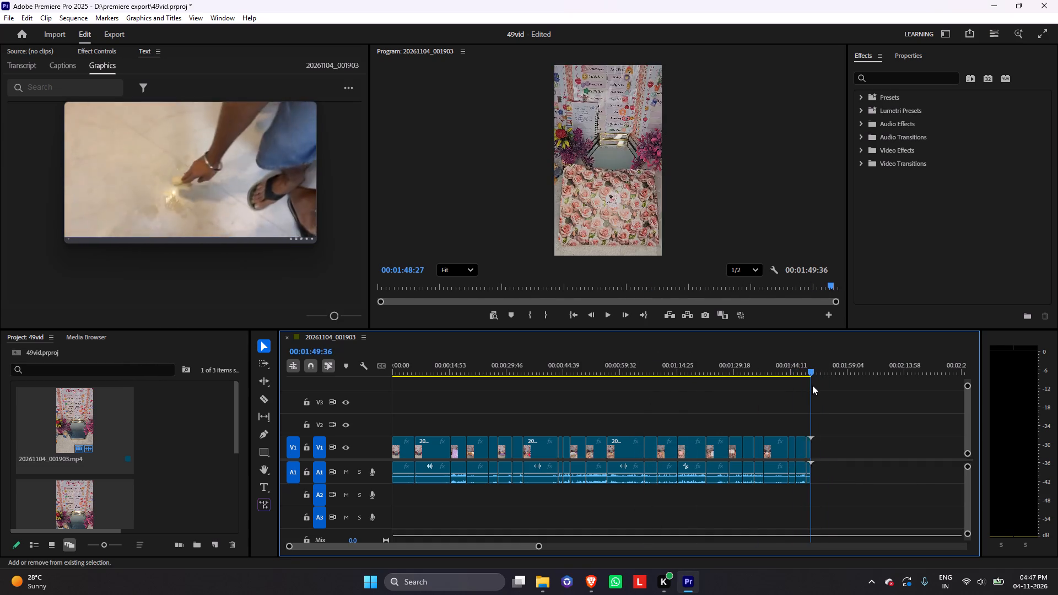
drag(812, 385, 817, 385)
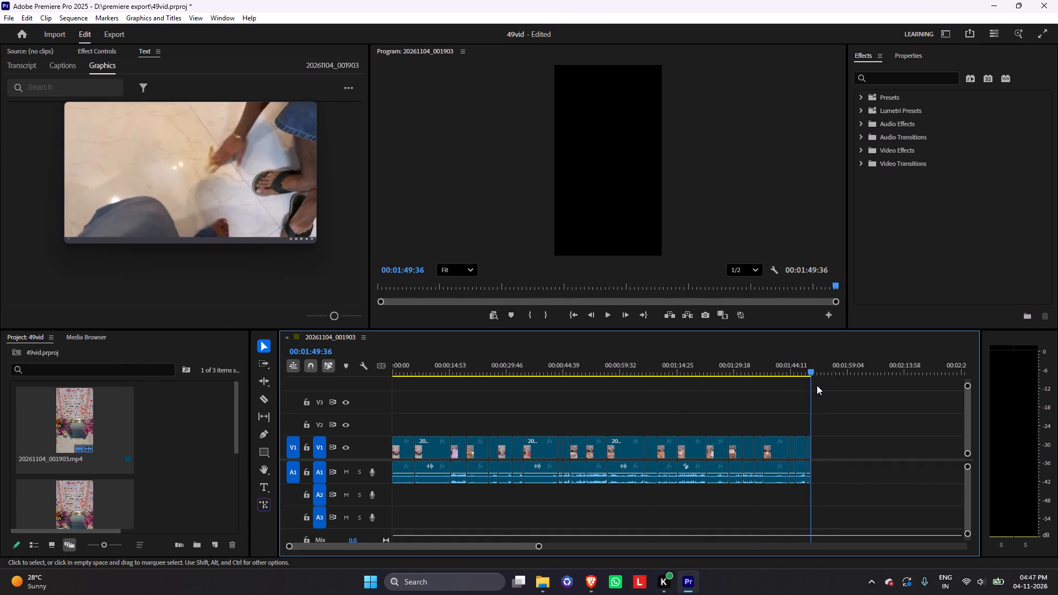
drag(817, 385, 253, 413)
drag(542, 548, 555, 549)
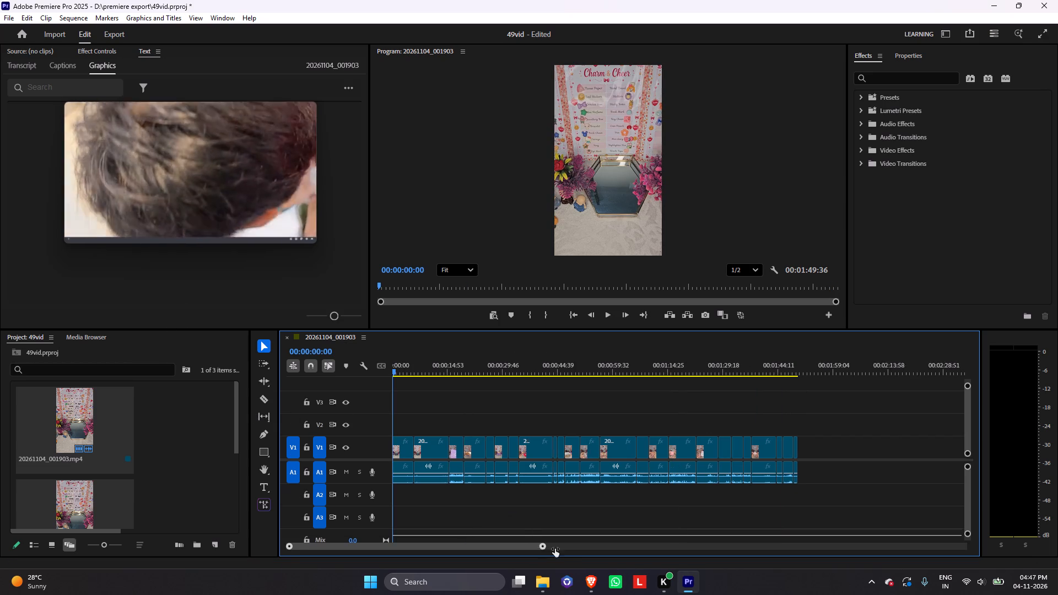
drag(555, 549, 650, 551)
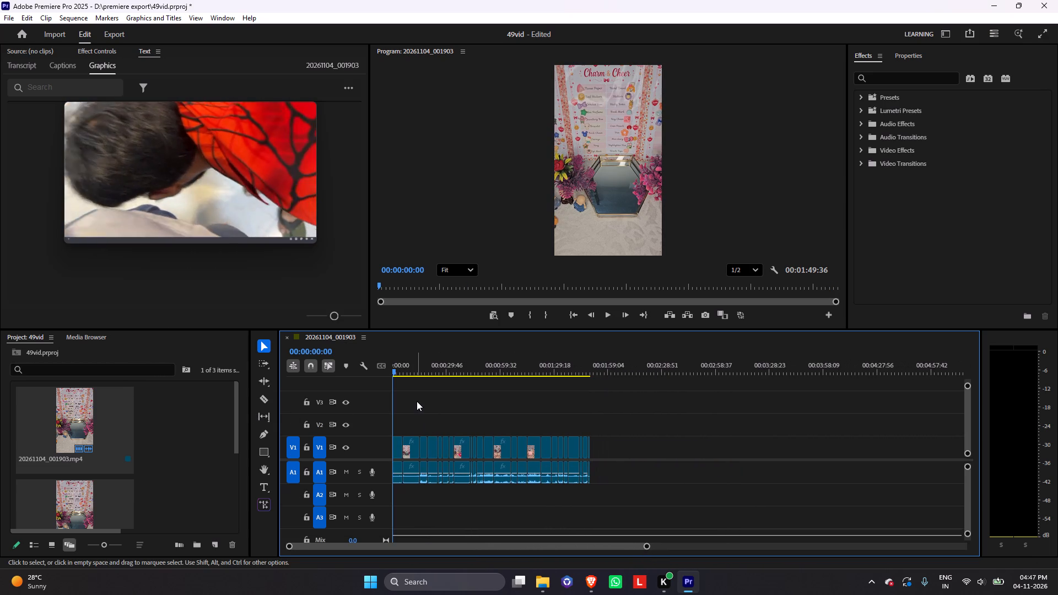
key(space)
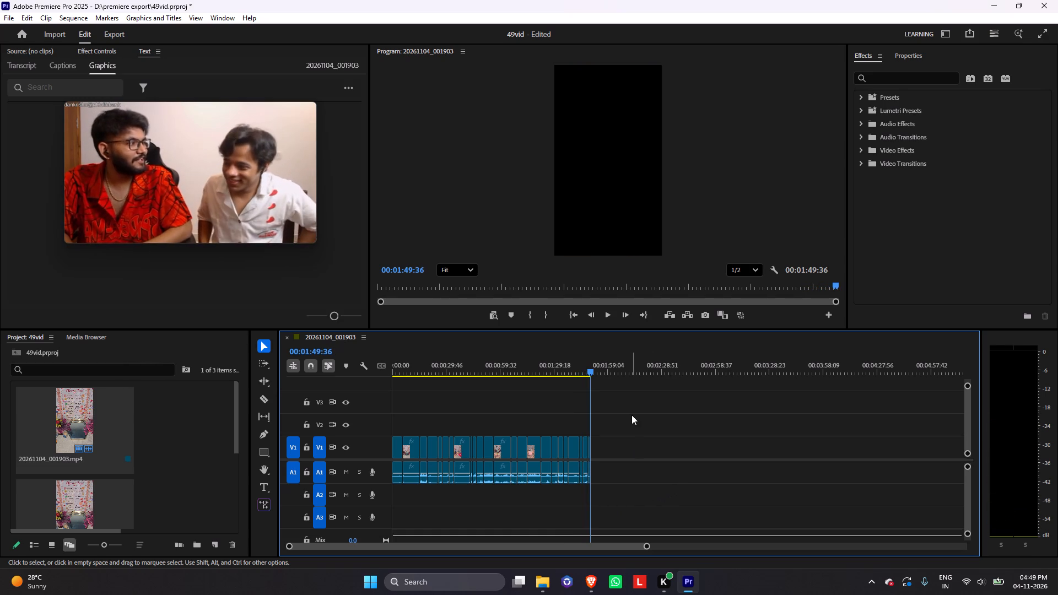
Set the speed of the clip showing the handwritten notebook order list, around 00:00:08:32, to 130%.
drag(591, 370, 418, 398)
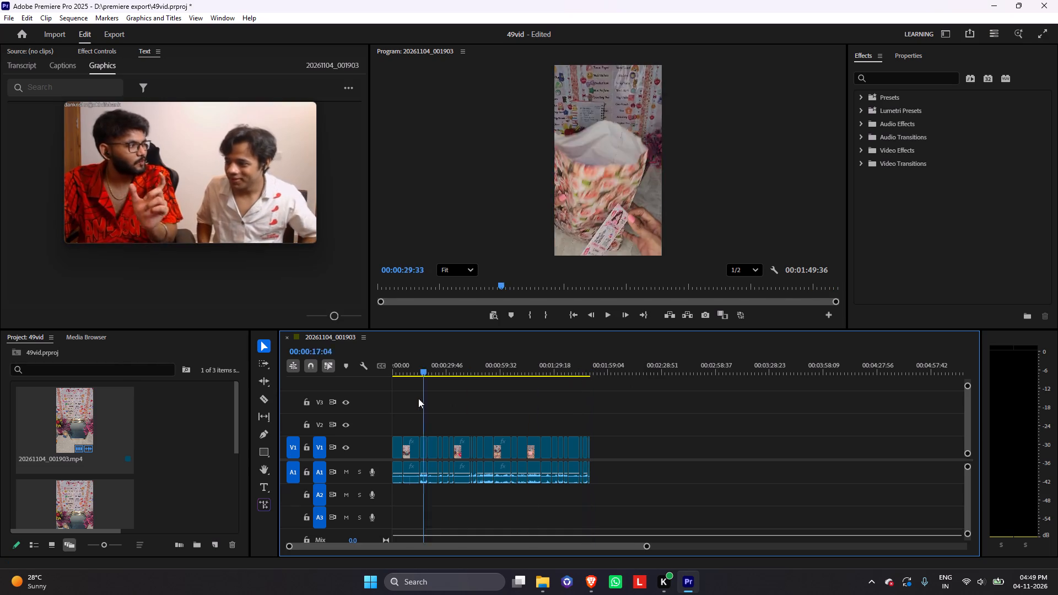
drag(418, 398, 408, 403)
click(411, 448)
right_click(411, 448)
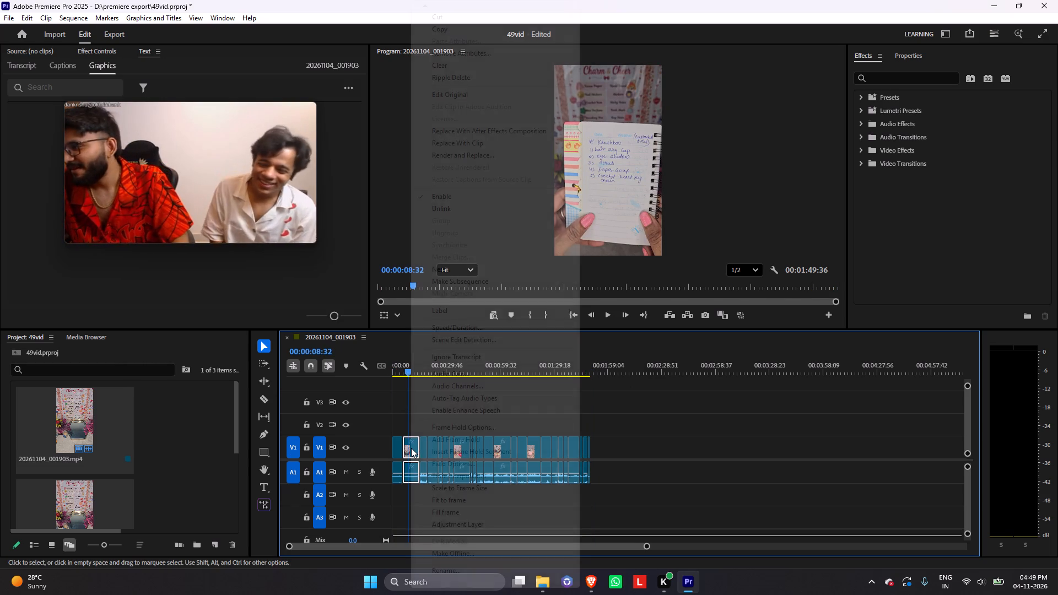
click(462, 329)
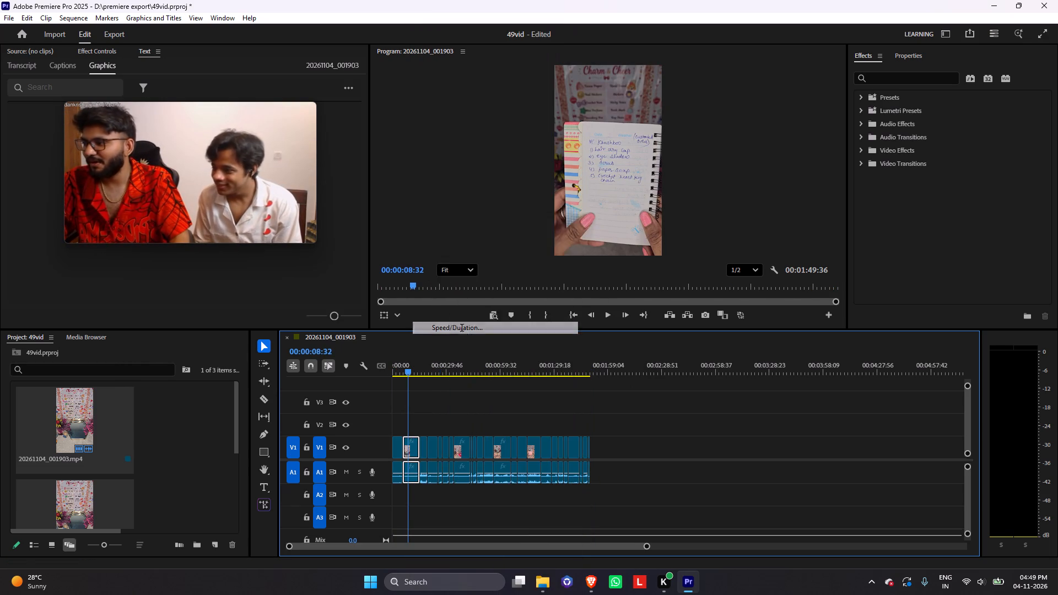
text(130)
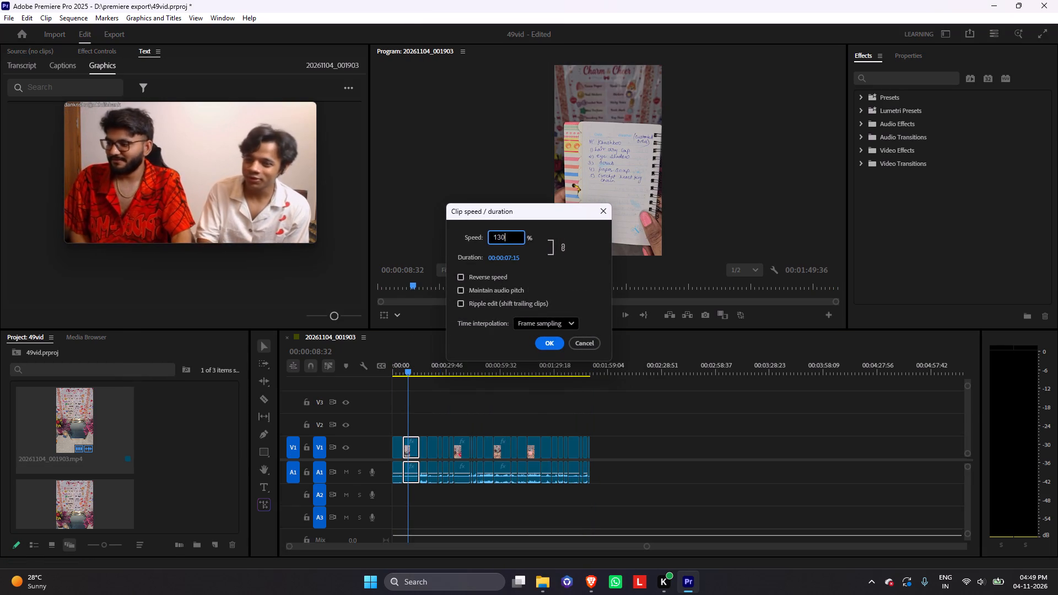
key(Return)
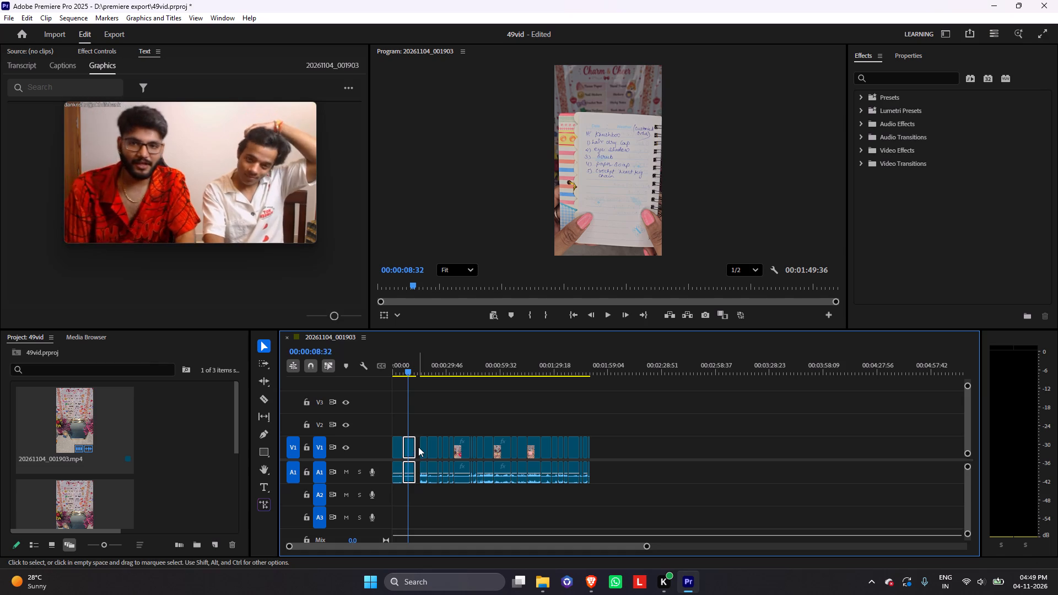
Ripple-delete the gap after the sped-up notebook clip.
click(418, 447)
right_click(418, 447)
click(433, 456)
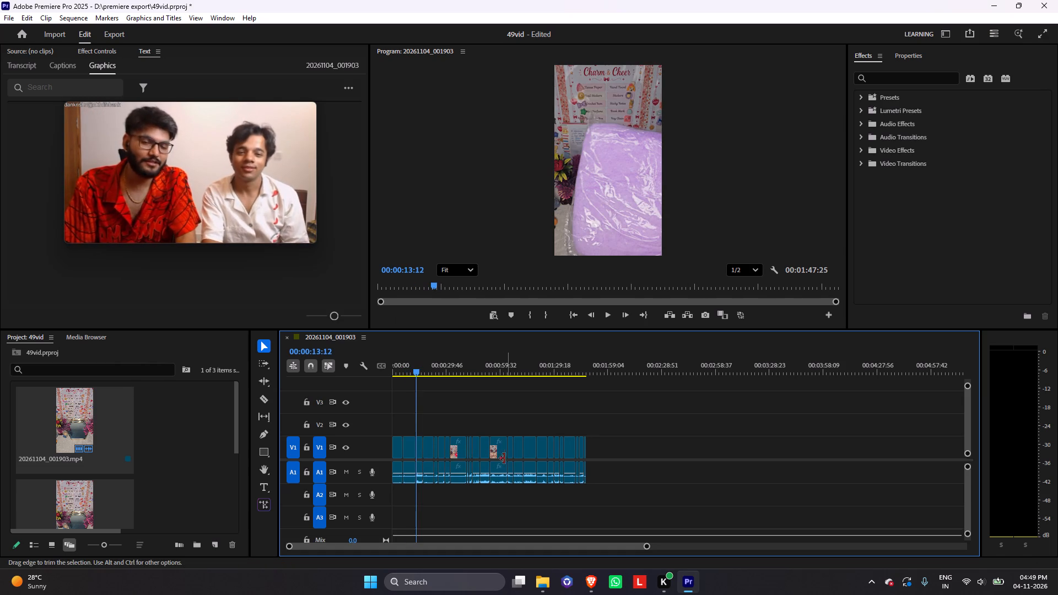
Set the speed of the long clip spanning the 00:00:59:32 mark to 130%, with ripple edit enabled to shift trailing clips.
click(499, 455)
right_click(499, 455)
click(557, 331)
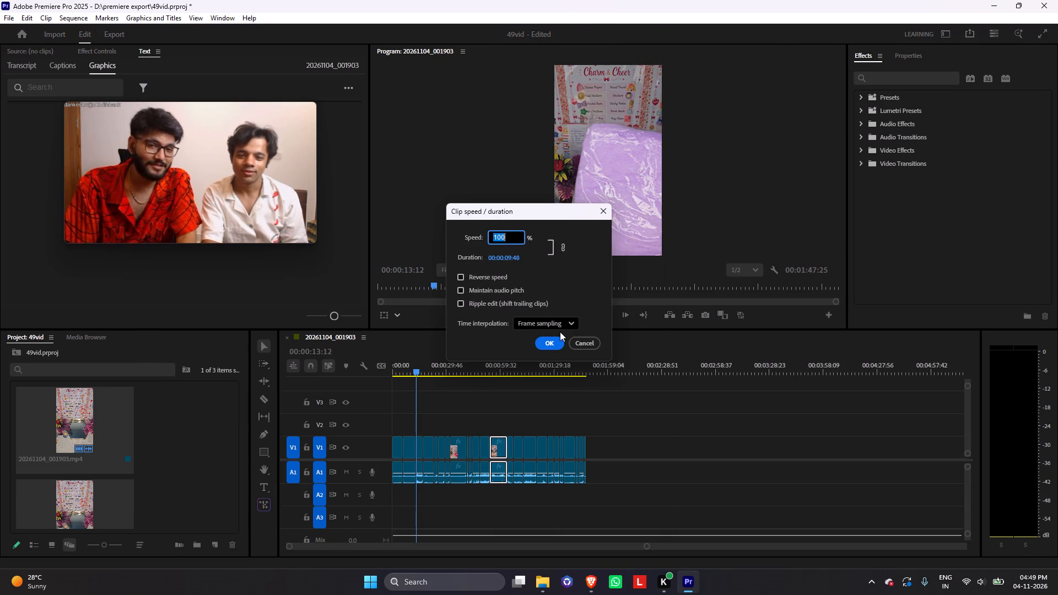
click(483, 306)
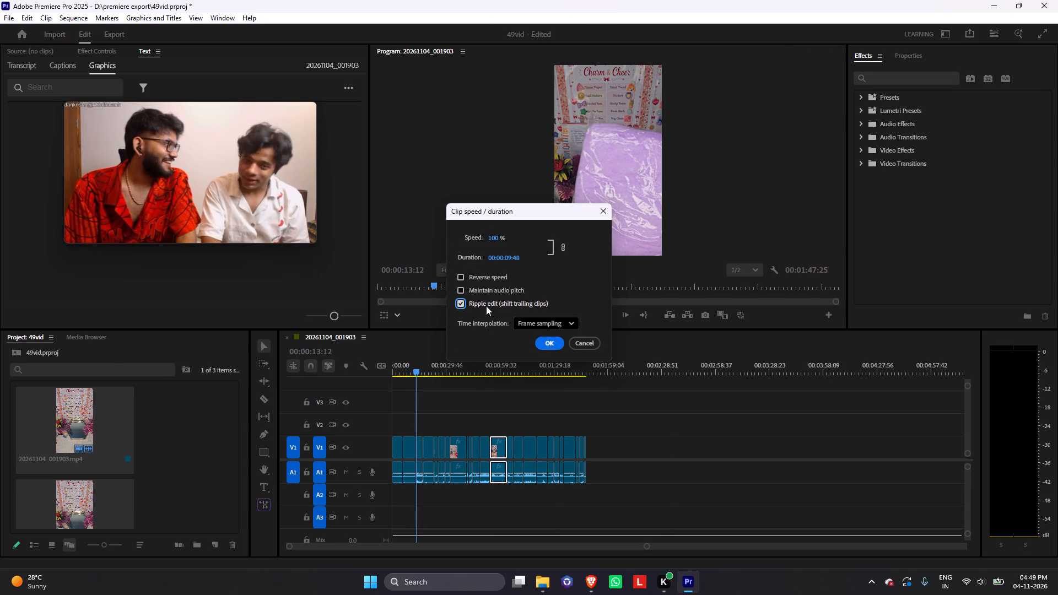
click(492, 241)
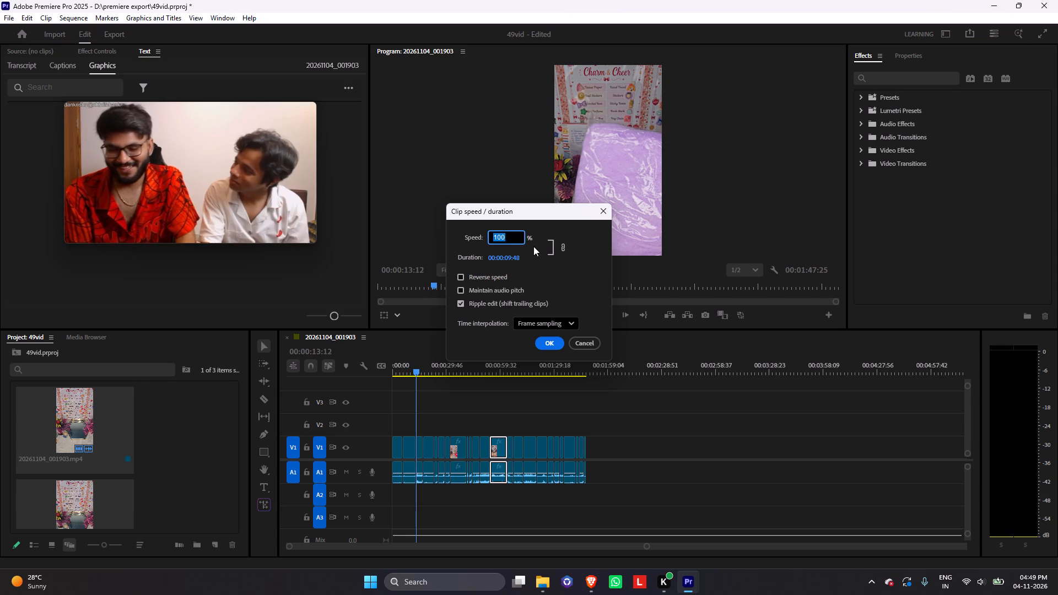
text(130)
key(Return)
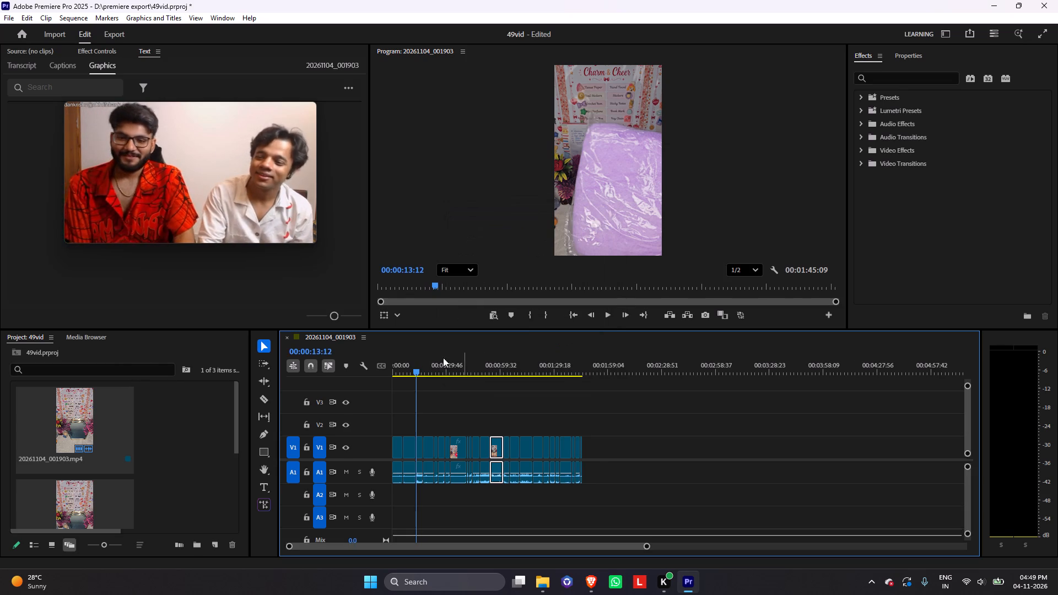
Set the speed of the clip at 00:01:14:21 to 120%, with ripple edit shifting the trailing clips.
drag(418, 370, 521, 380)
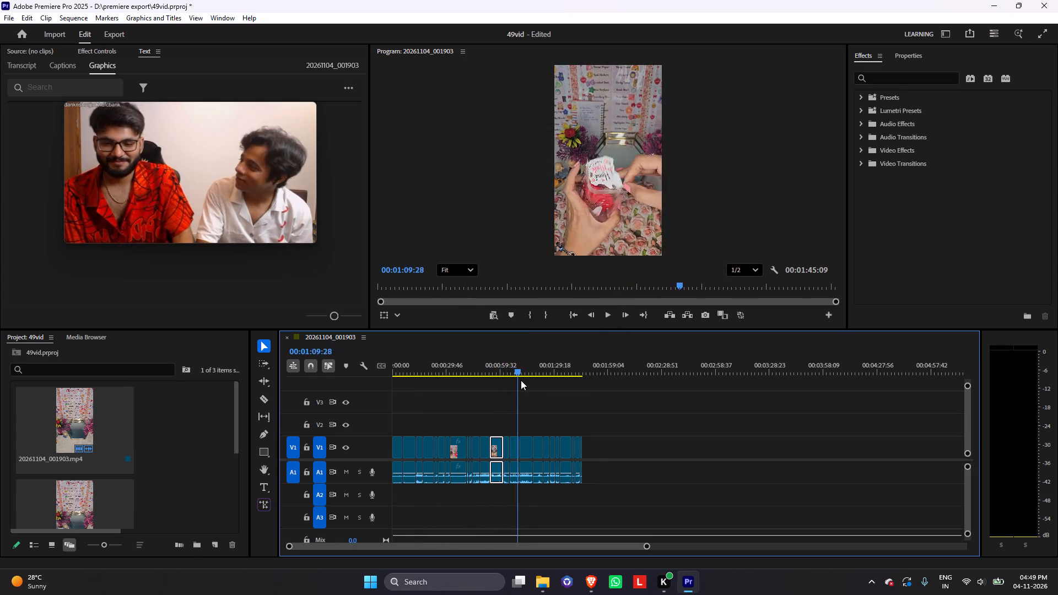
drag(521, 380, 528, 383)
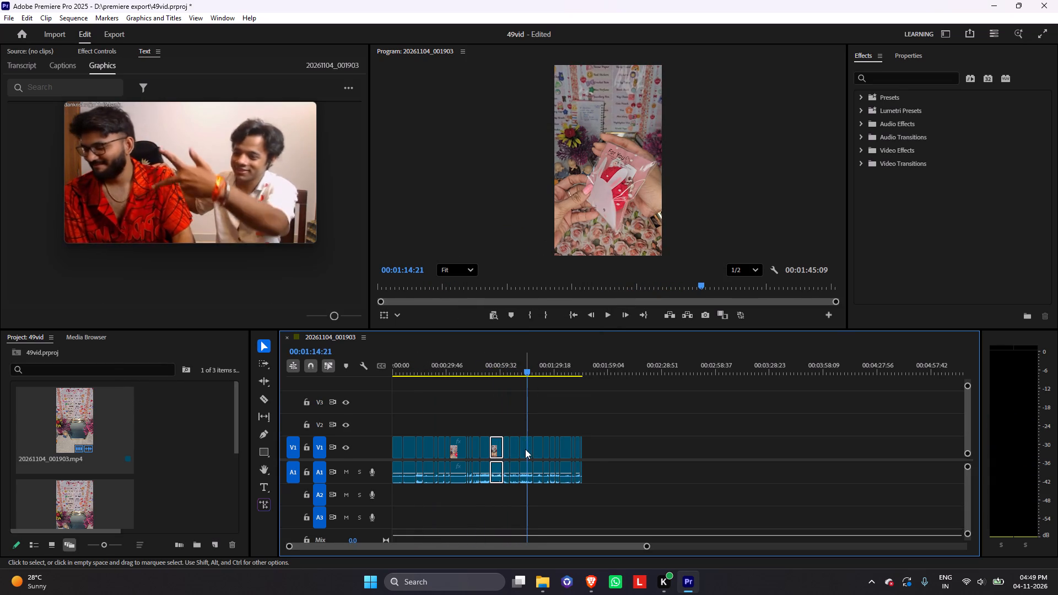
click(525, 449)
right_click(526, 449)
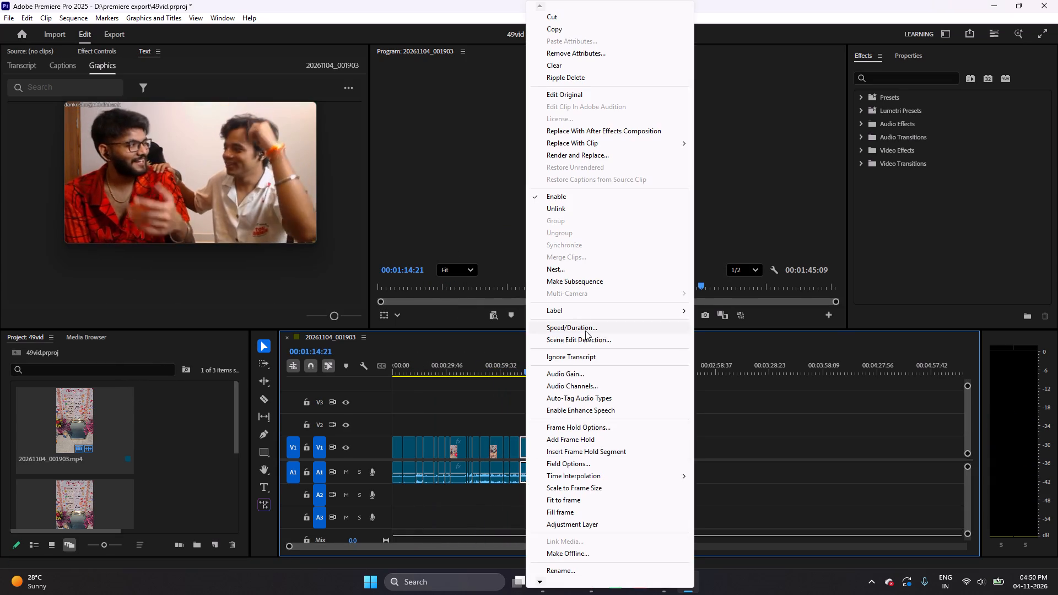
click(585, 331)
text(120)
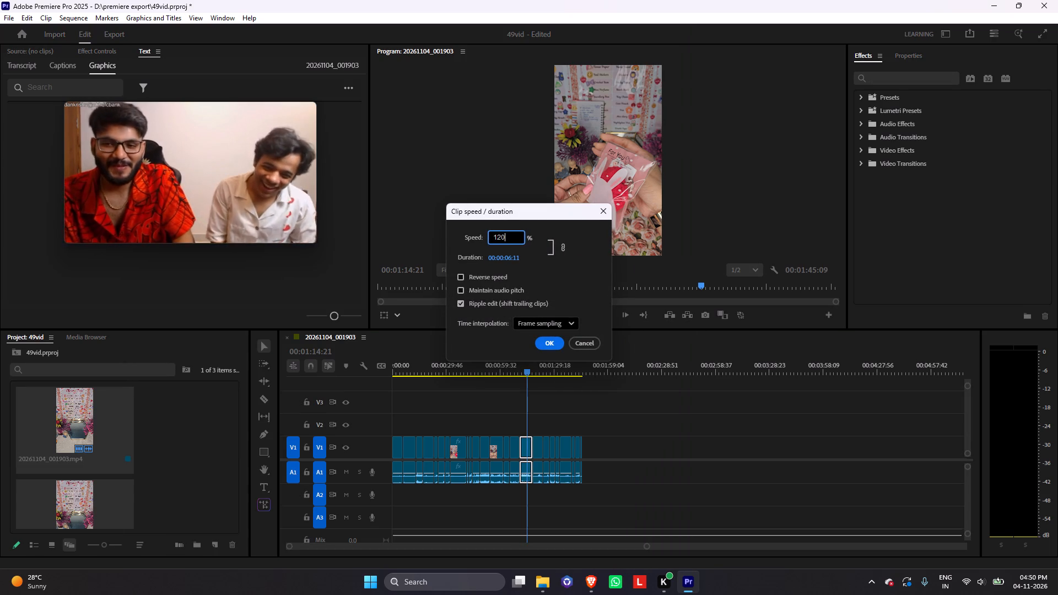
key(Return)
Play the opening seconds of the sequence from the start to review the hand-wave footage.
drag(526, 371, 534, 373)
drag(531, 377, 353, 392)
drag(533, 369, 401, 389)
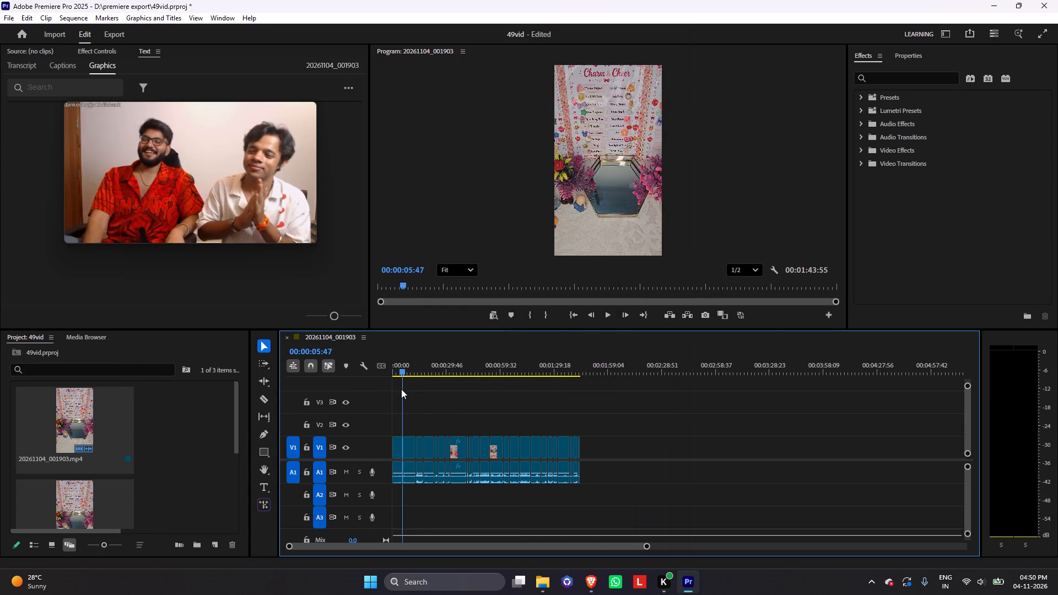
drag(401, 389, 375, 398)
key(space)
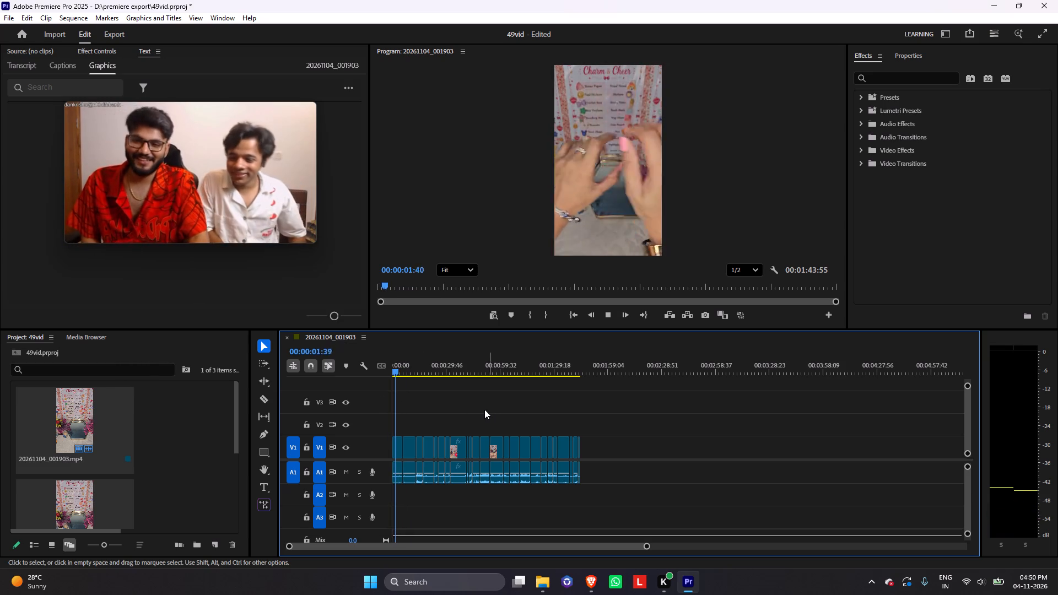
key(space)
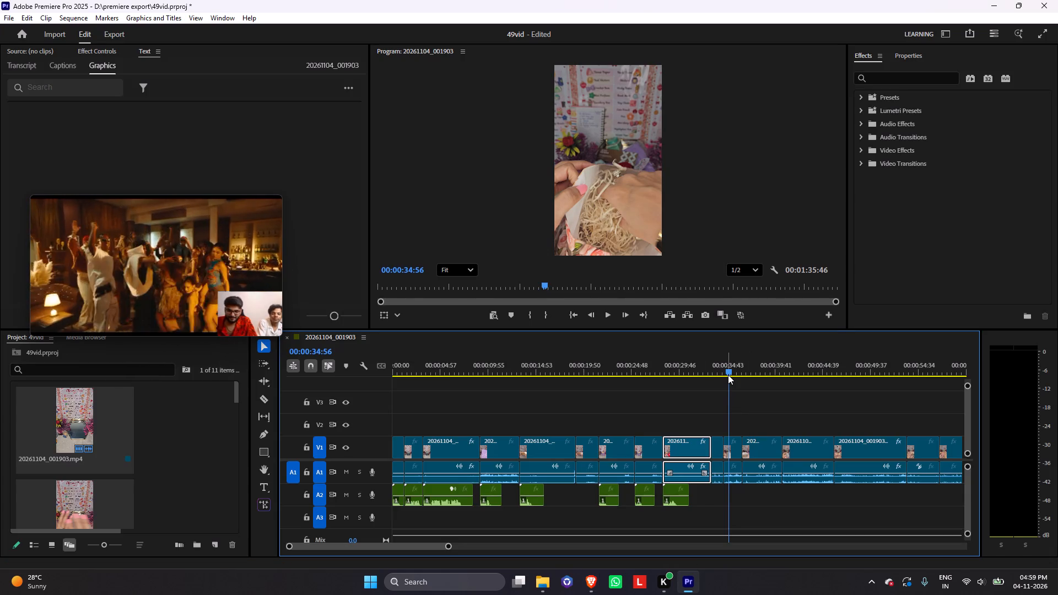
drag(728, 375, 721, 376)
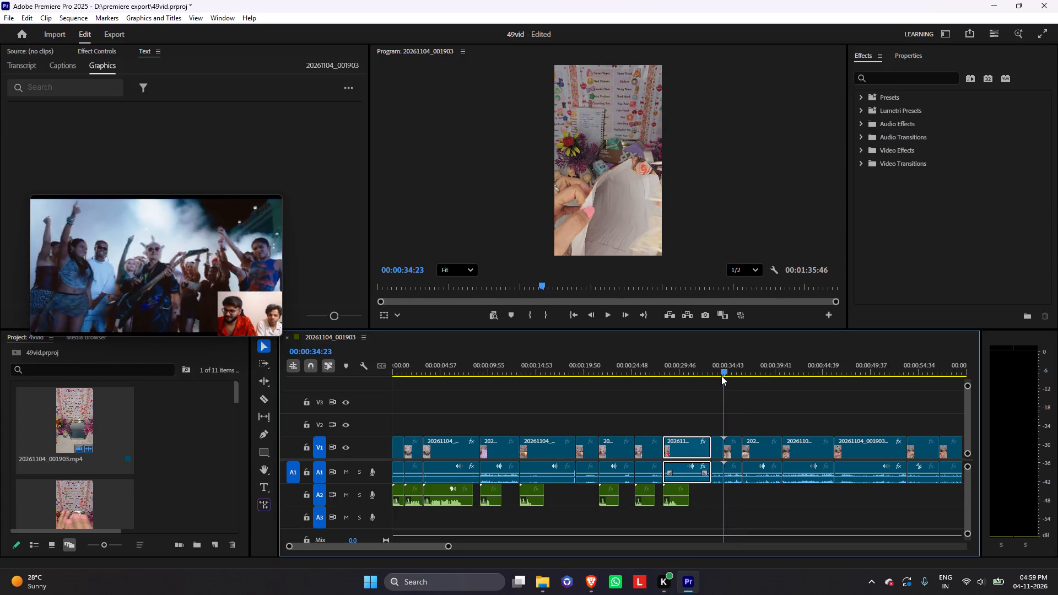
drag(721, 376, 712, 378)
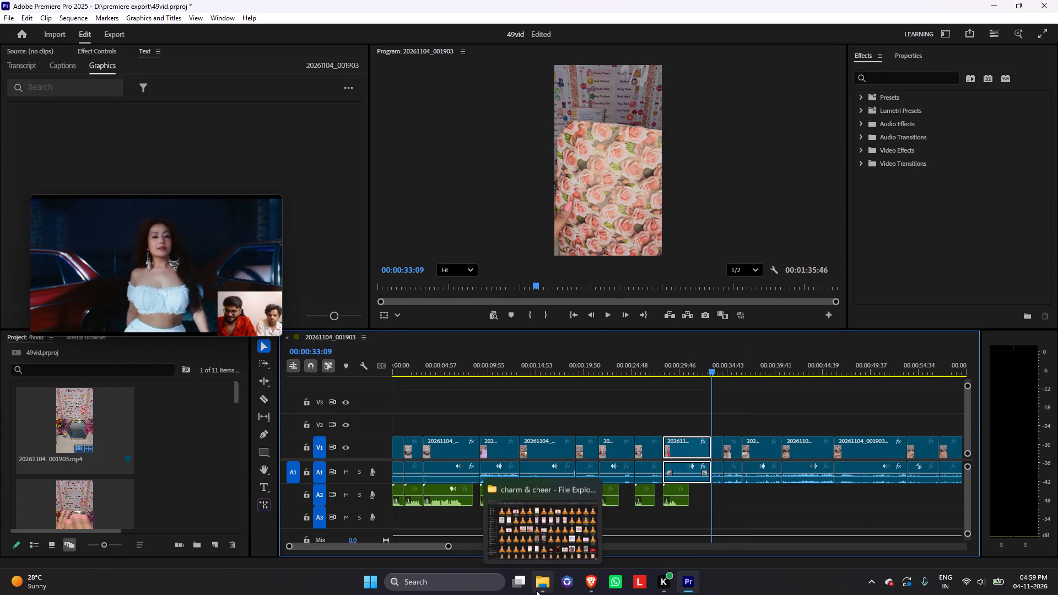
click(536, 591)
click(592, 403)
text(ll)
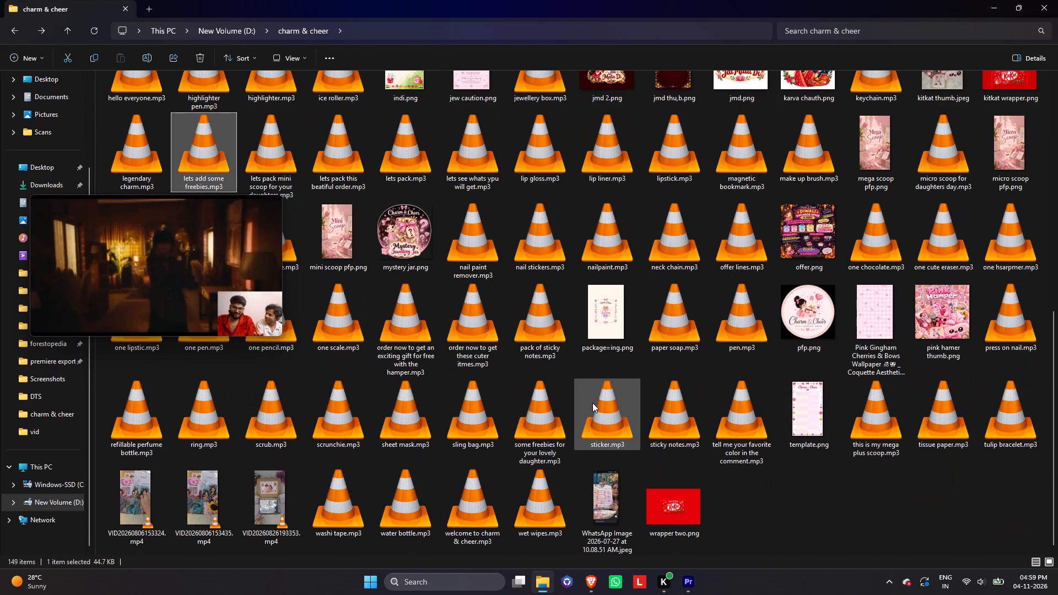
key(l)
text(ll)
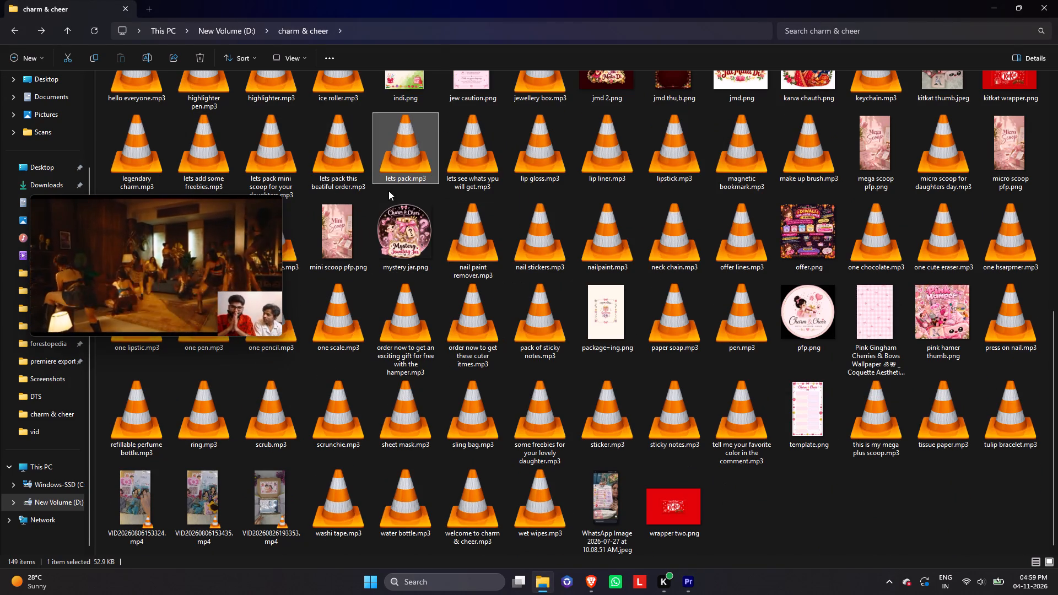
drag(354, 181, 701, 523)
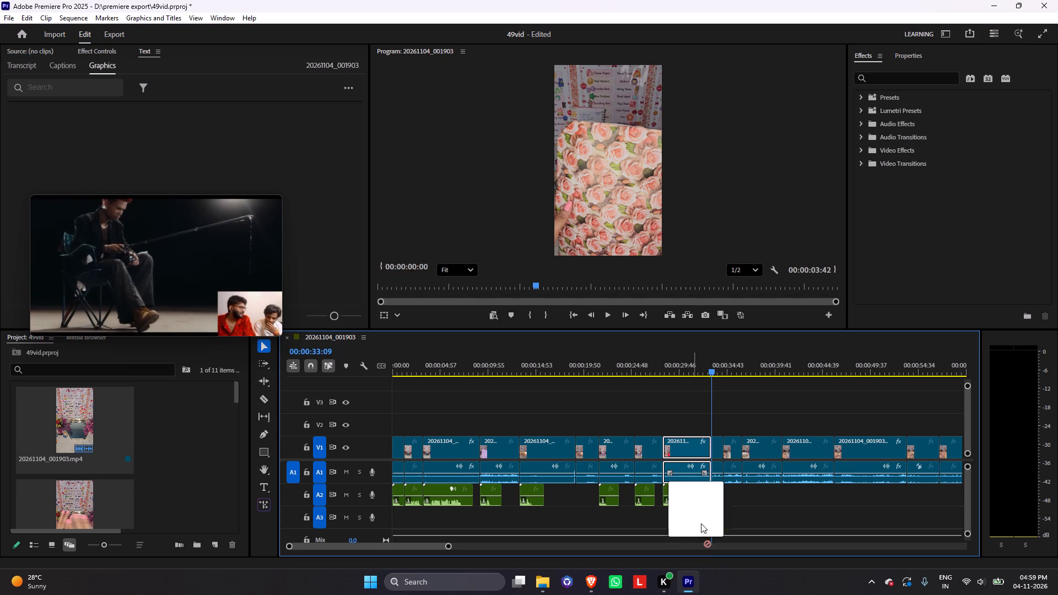
drag(701, 523, 721, 495)
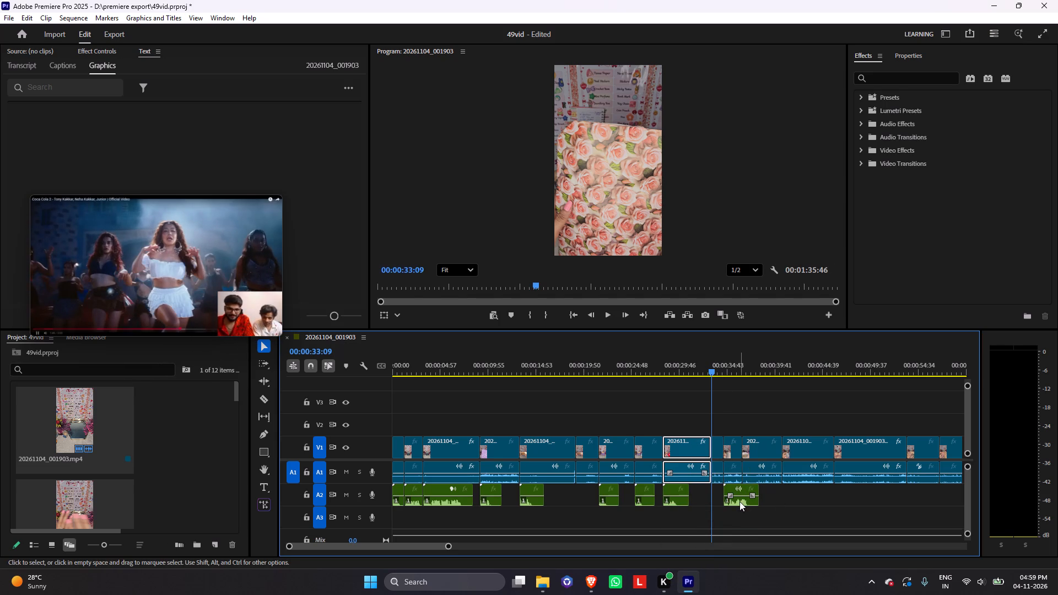
drag(739, 501, 733, 502)
key(space)
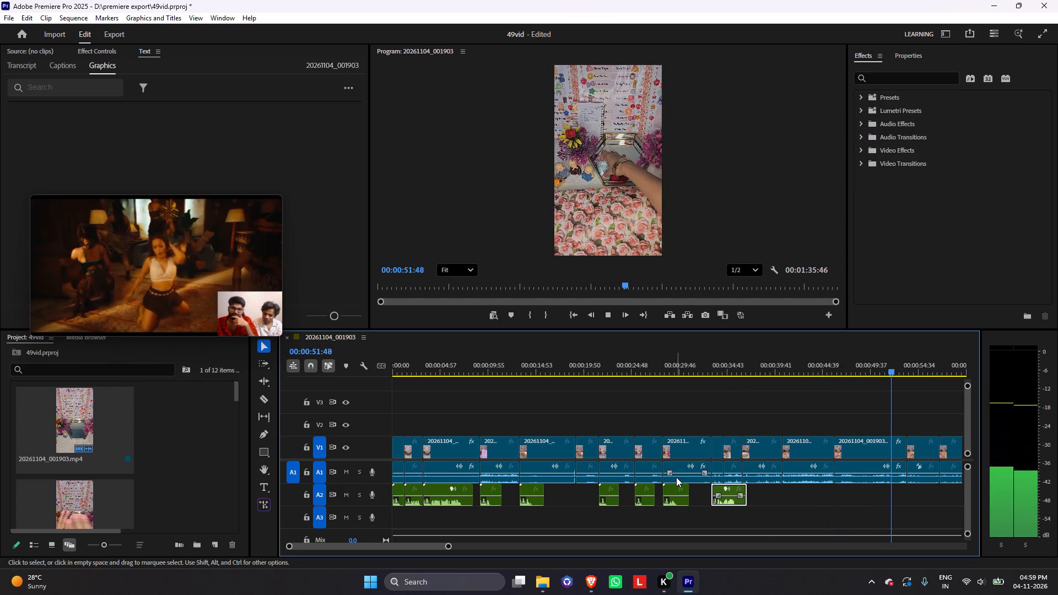
key(space)
Set the three consecutive packing clips between about 0:36 and 0:53 to 150% speed with ripple edit on.
drag(438, 548, 451, 548)
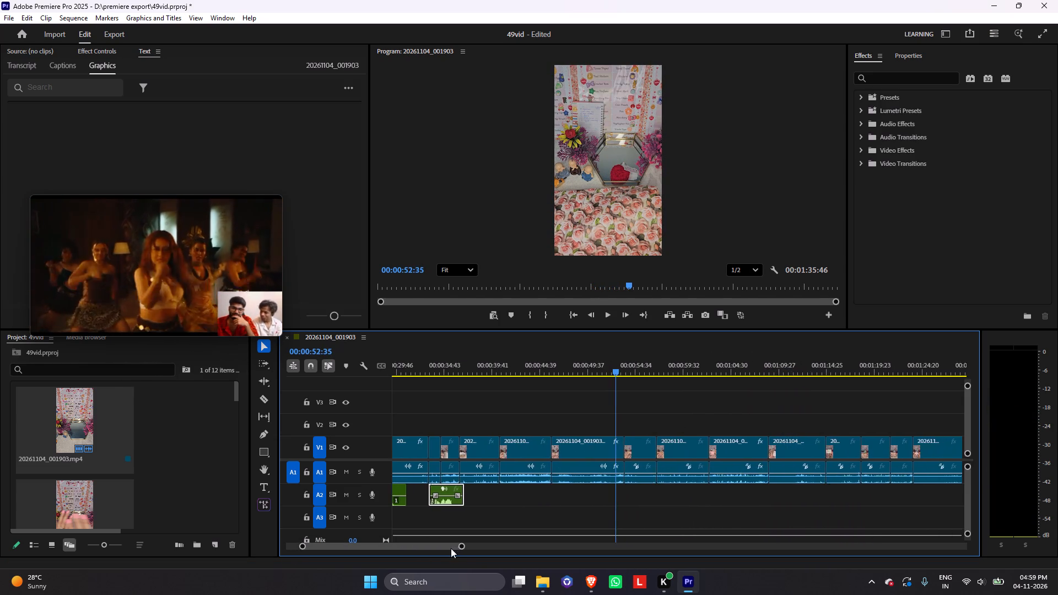
drag(451, 548, 454, 546)
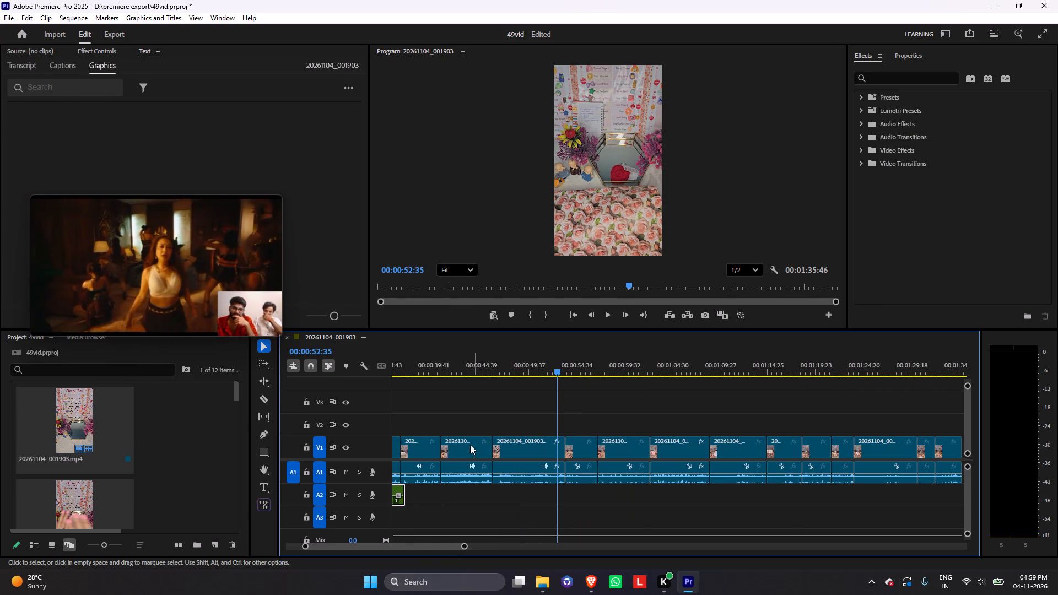
drag(560, 365, 431, 403)
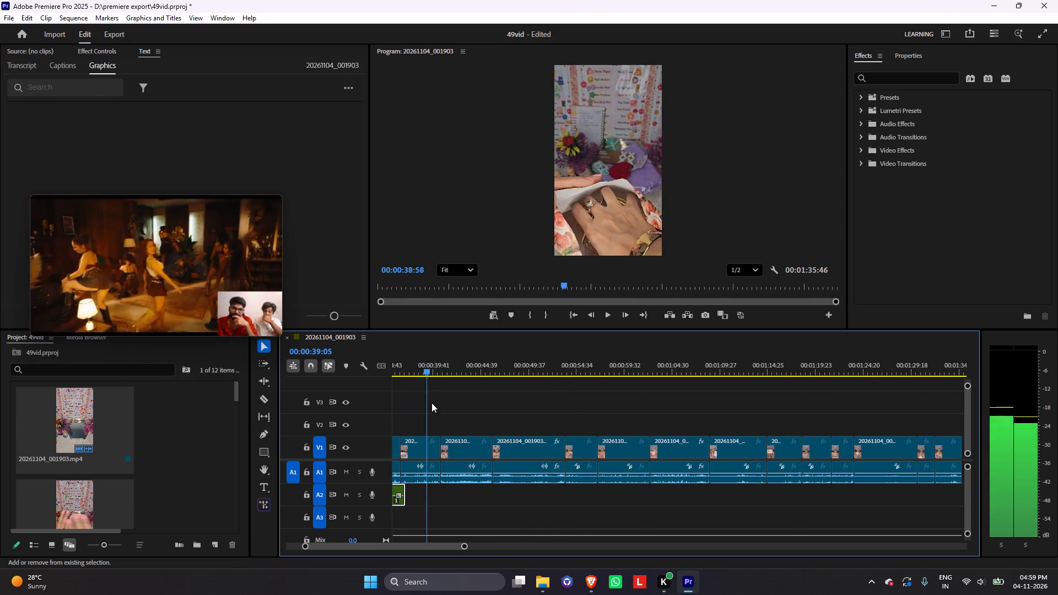
drag(431, 403, 765, 436)
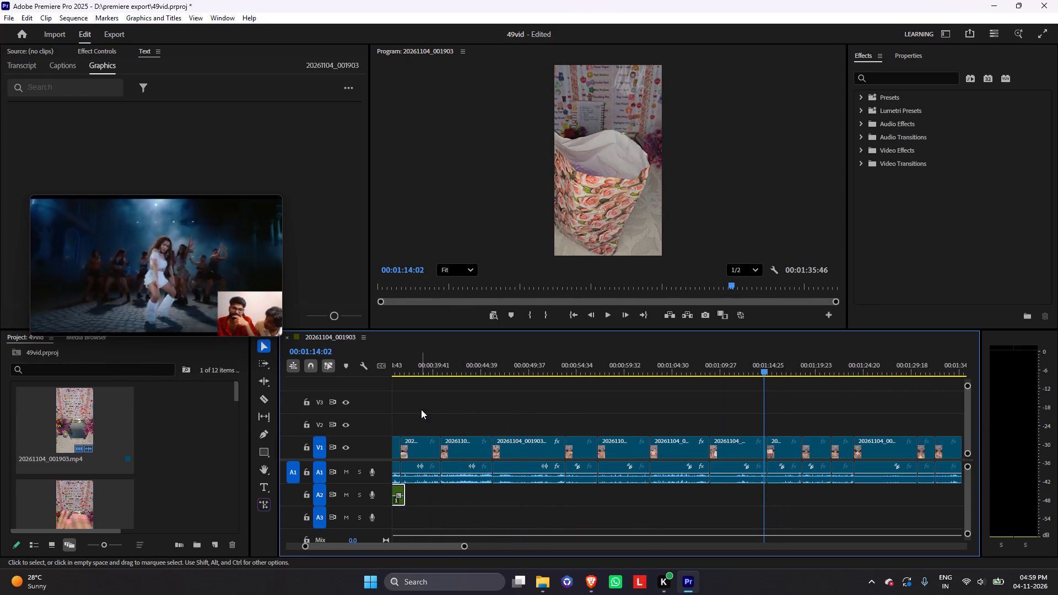
drag(421, 409, 557, 512)
right_click(525, 449)
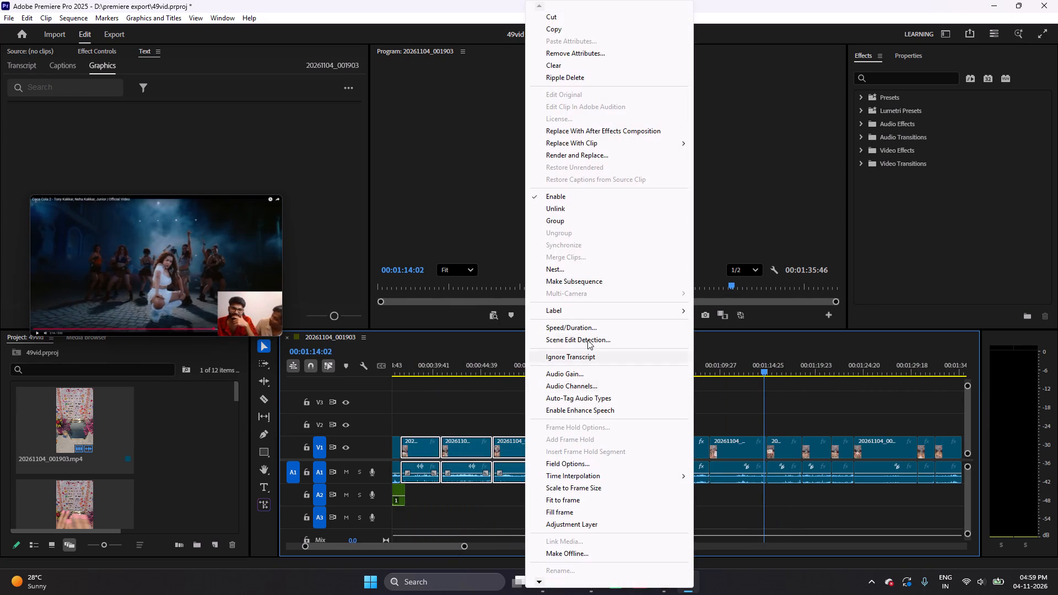
click(587, 320)
click(587, 327)
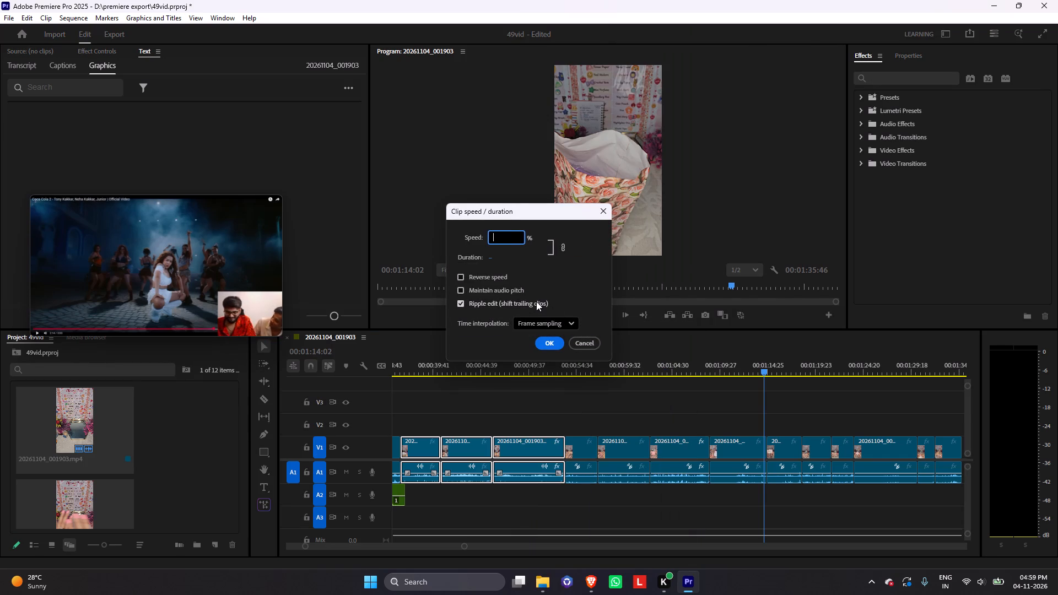
text(150)
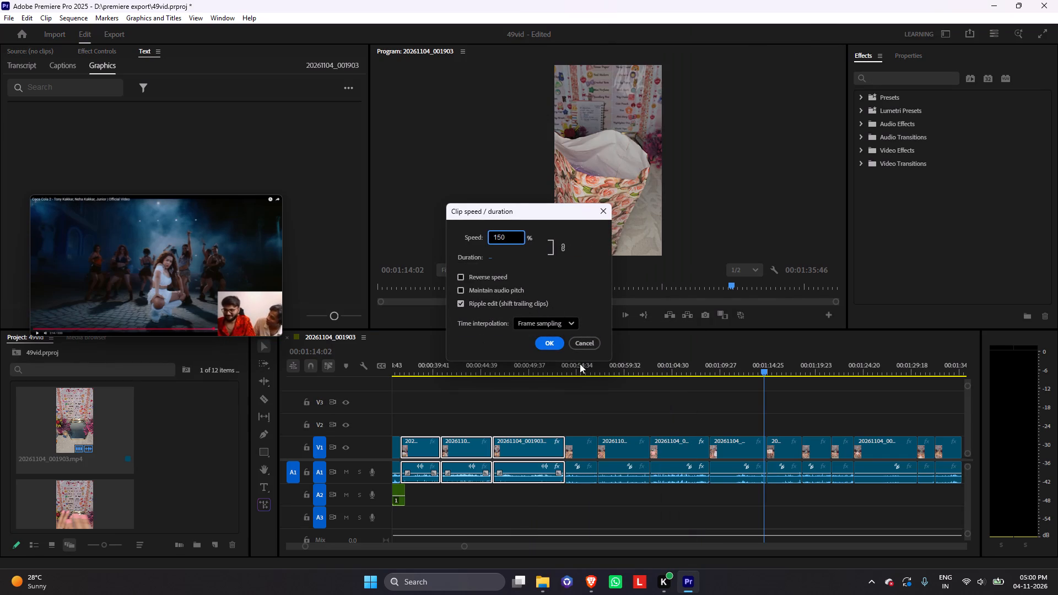
click(546, 346)
Set the following four clips, from about 0:49 to 1:10, to 170% speed with ripple edit on.
drag(548, 409, 586, 484)
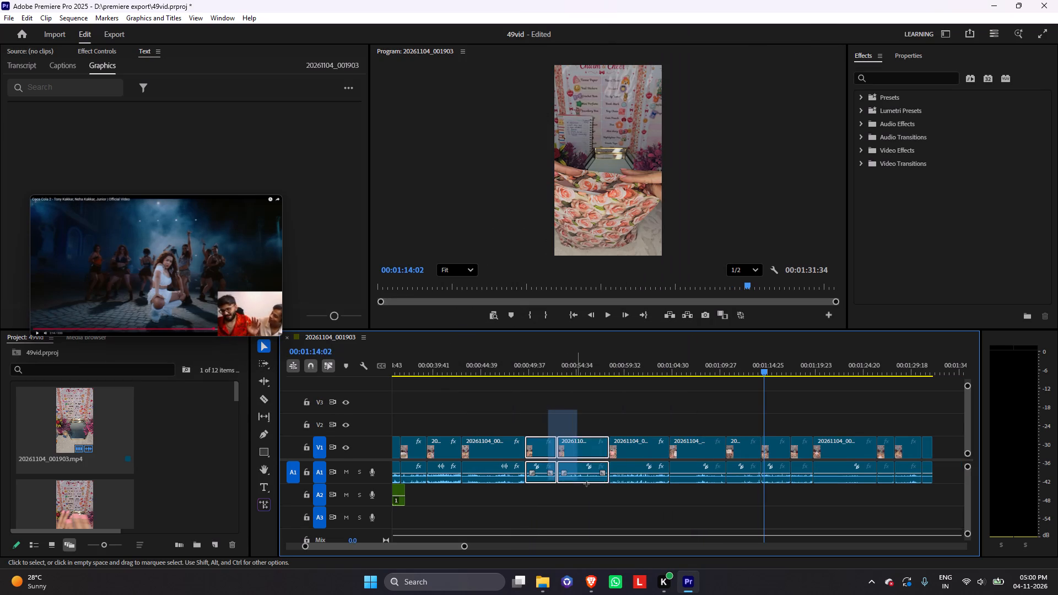
drag(586, 484, 714, 509)
right_click(626, 446)
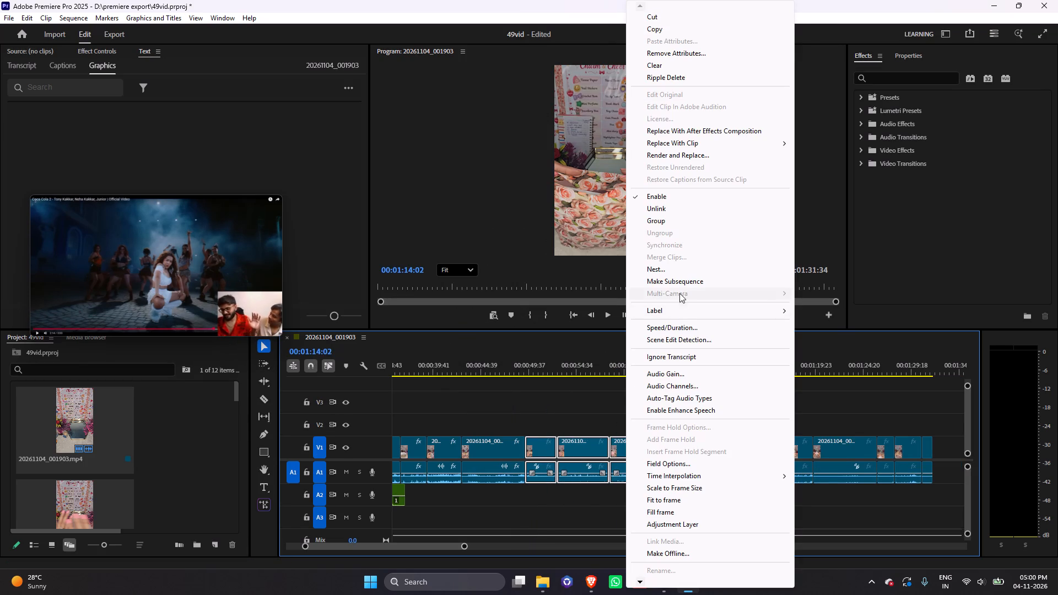
click(679, 323)
text(16)
key(BackSpace)
text(70)
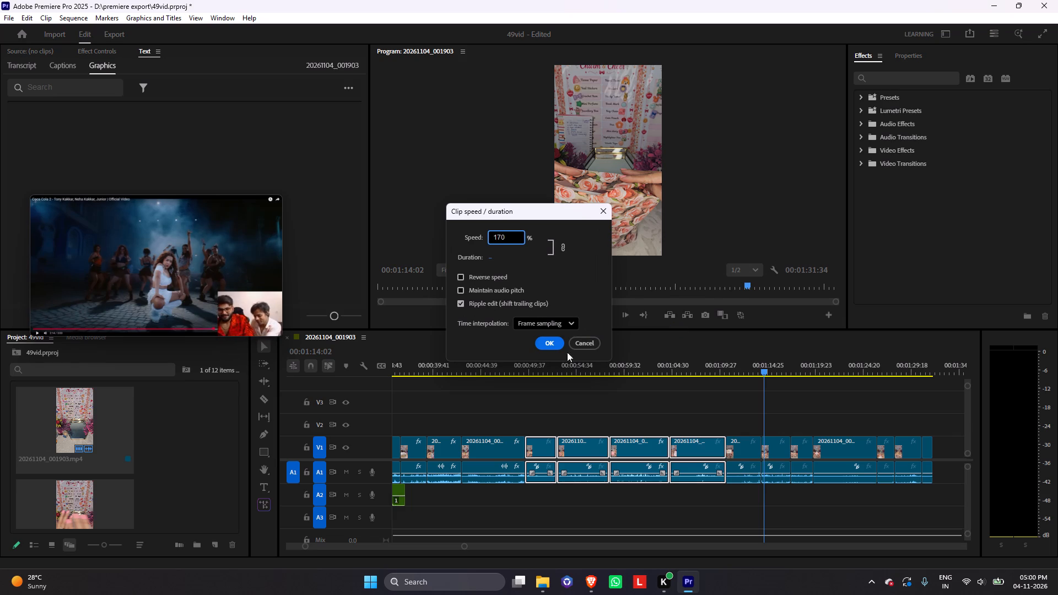
click(555, 347)
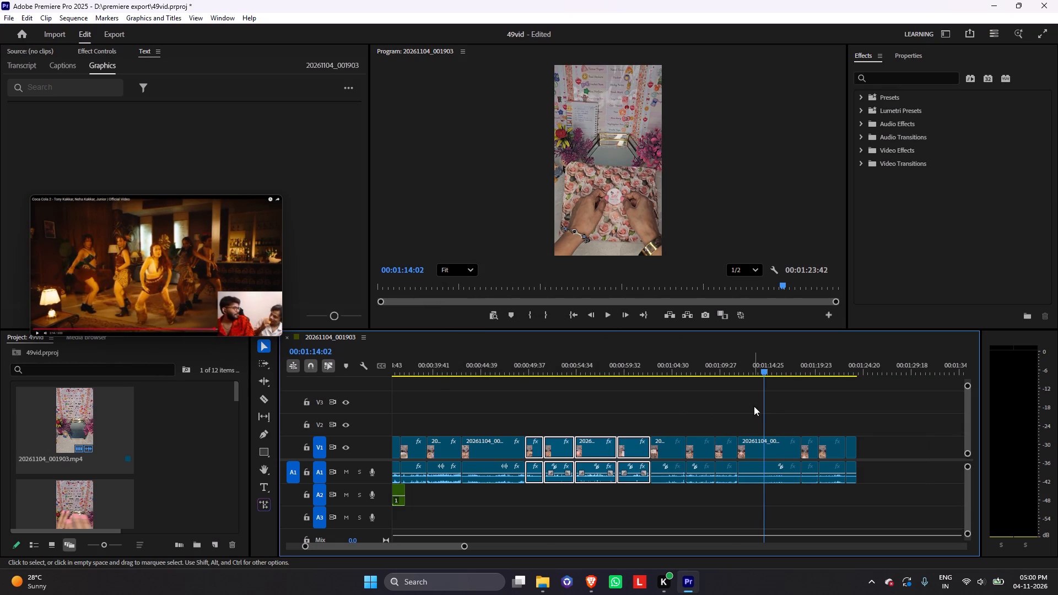
Set the five clips from about 1:06 up to the final short clip to 140% speed with ripple edit on.
drag(753, 406, 772, 478)
drag(688, 408, 779, 483)
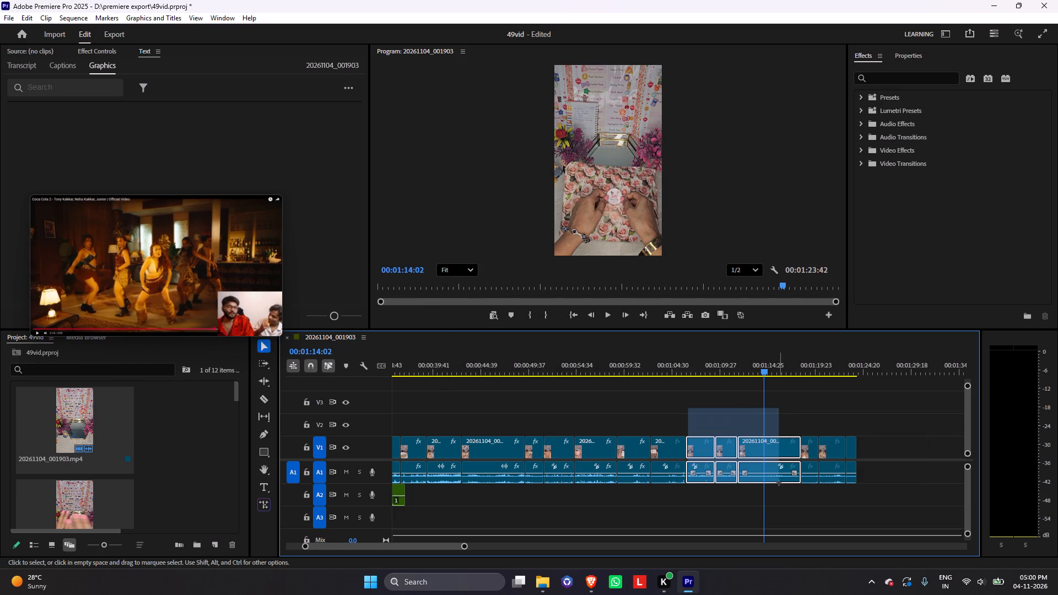
drag(779, 483, 825, 488)
right_click(768, 450)
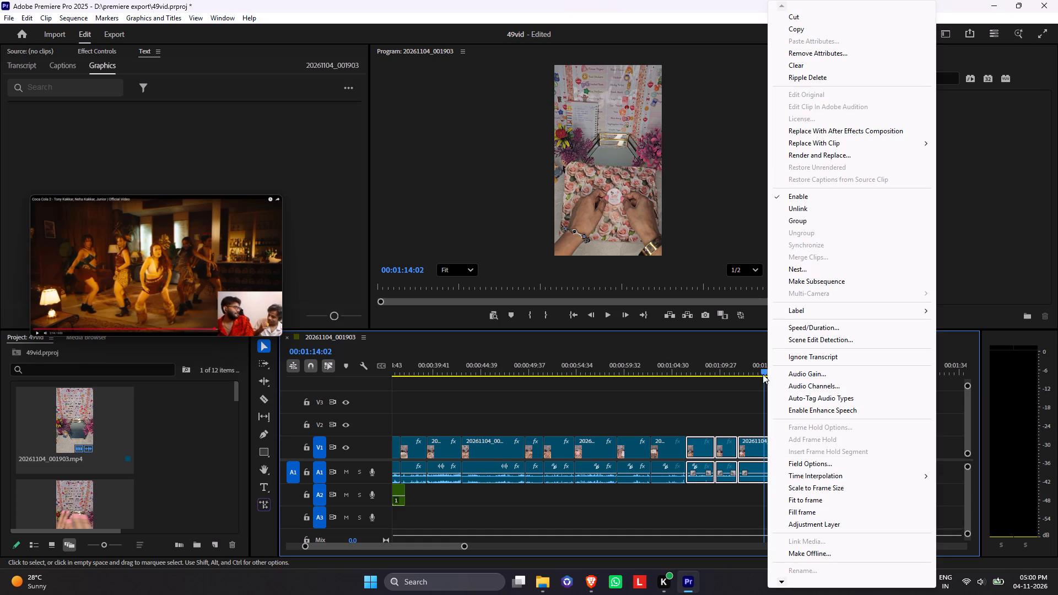
click(827, 327)
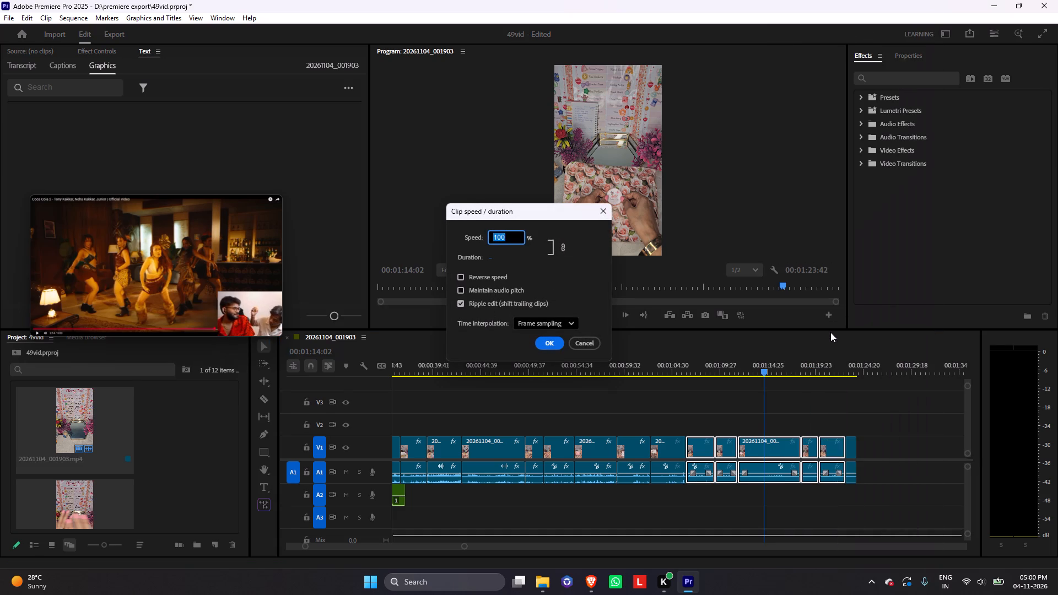
text(140)
key(Return)
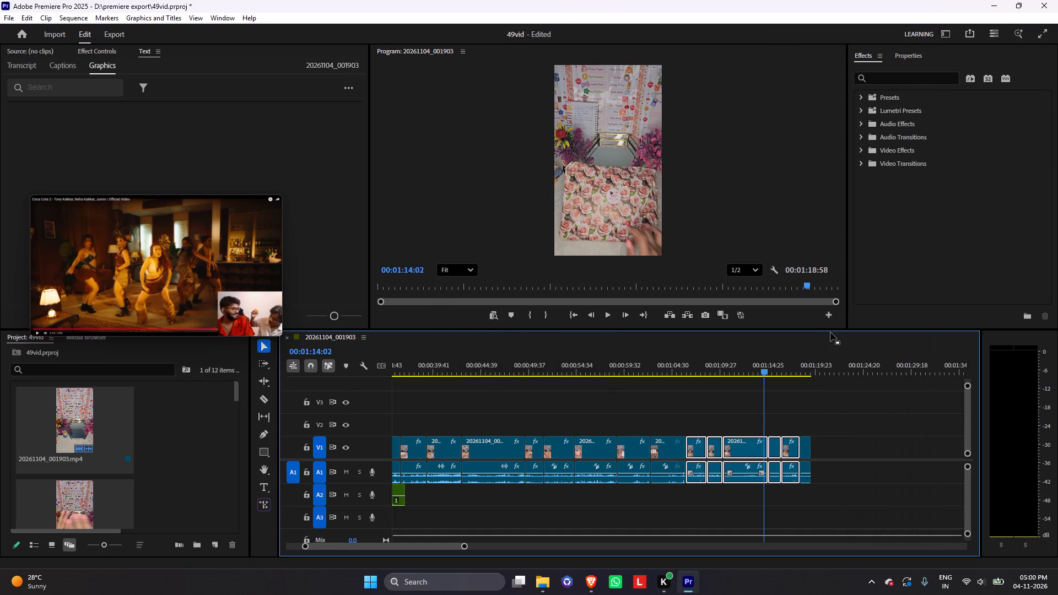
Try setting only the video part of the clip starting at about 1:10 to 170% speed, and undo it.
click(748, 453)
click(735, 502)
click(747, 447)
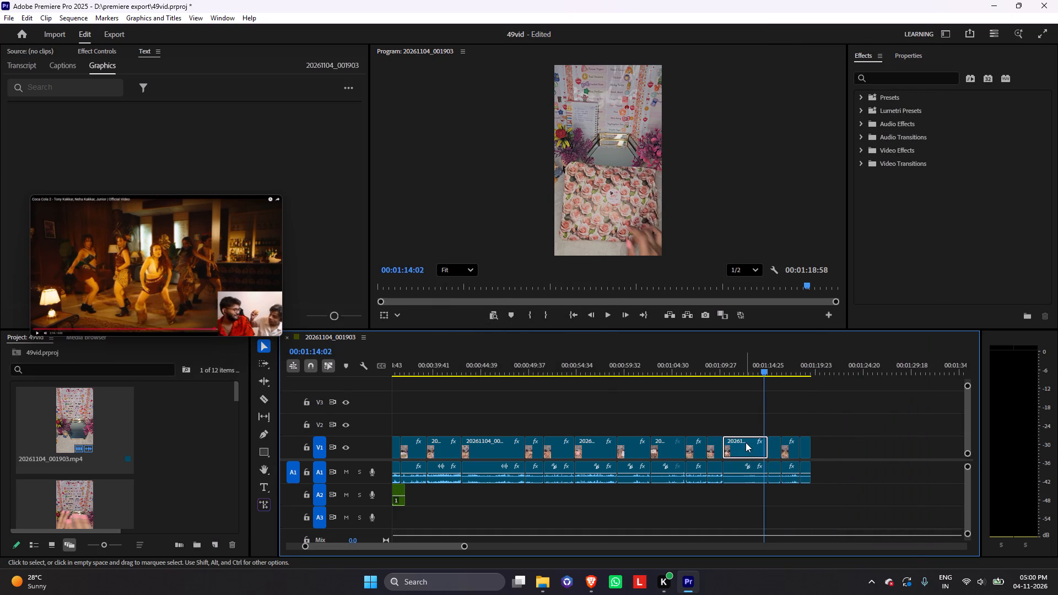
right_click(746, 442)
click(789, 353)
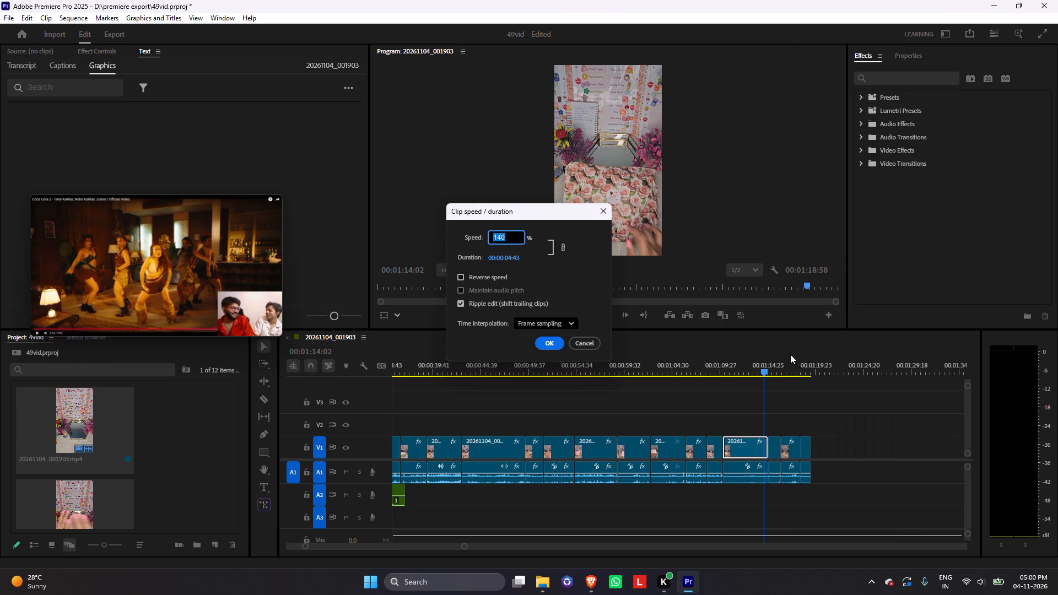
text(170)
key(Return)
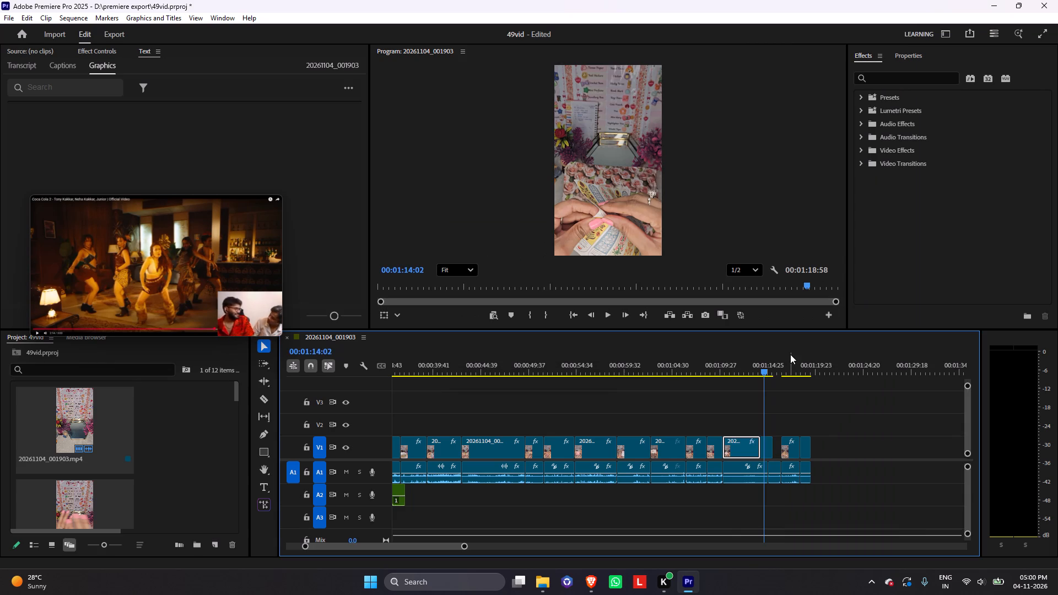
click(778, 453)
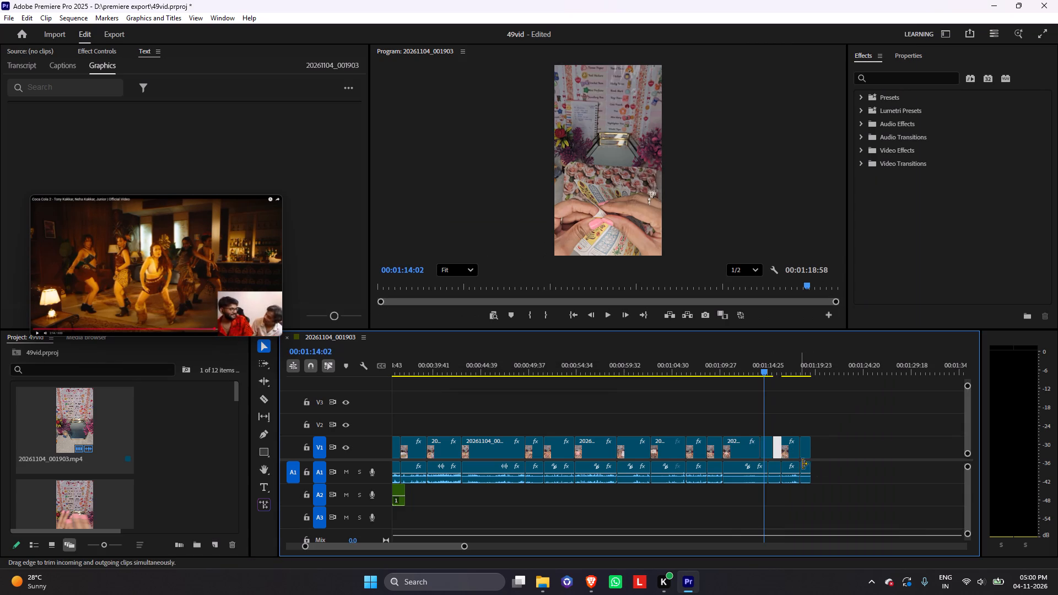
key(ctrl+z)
Set both the video and audio of the clip starting at about 1:10 to 170% speed with ripple edit on.
drag(732, 413, 774, 490)
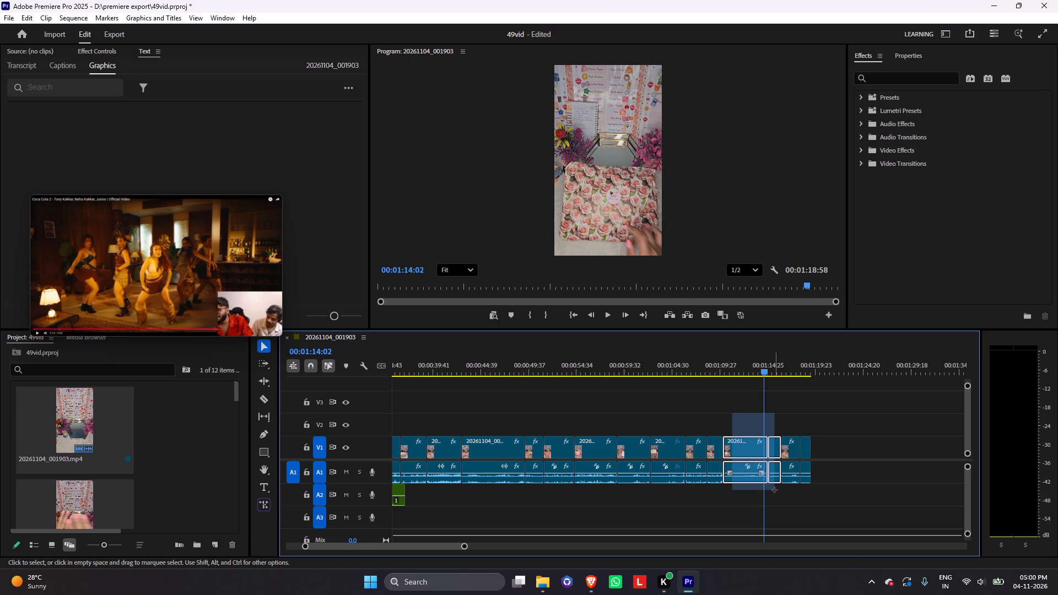
drag(774, 490, 757, 484)
right_click(745, 448)
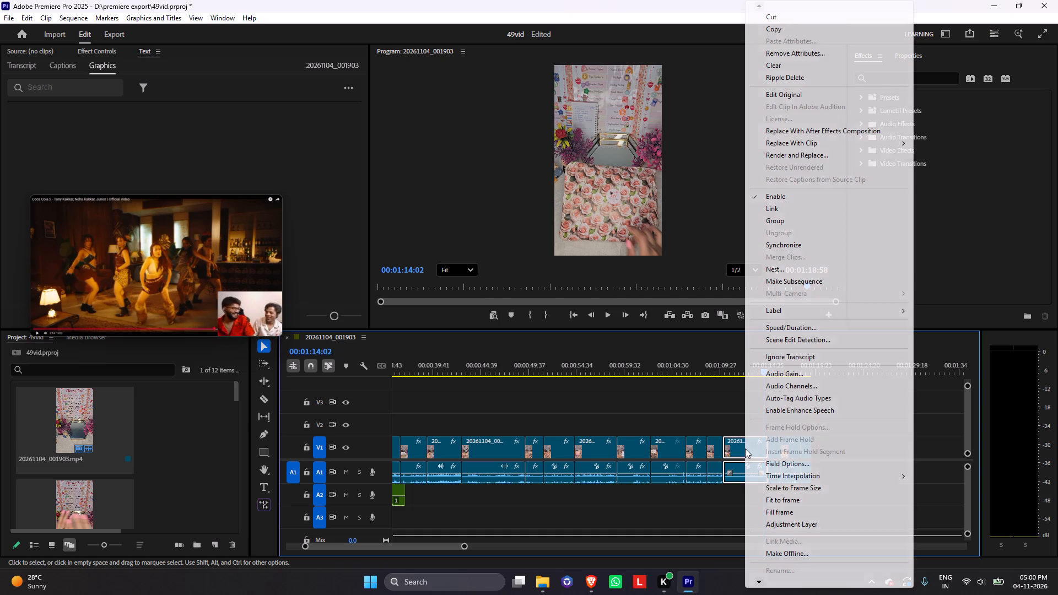
click(803, 329)
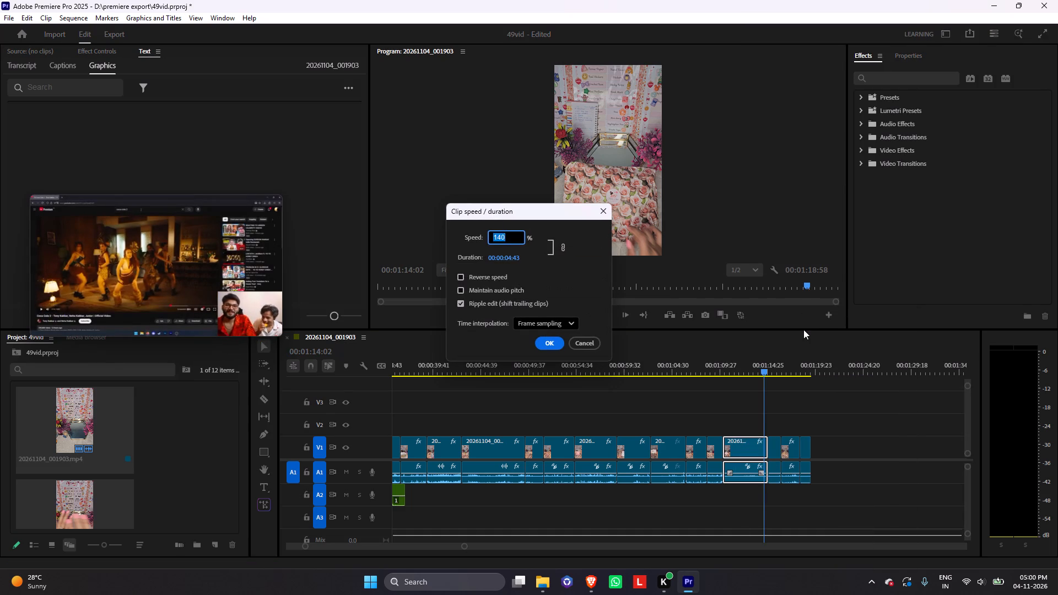
text(170)
key(Return)
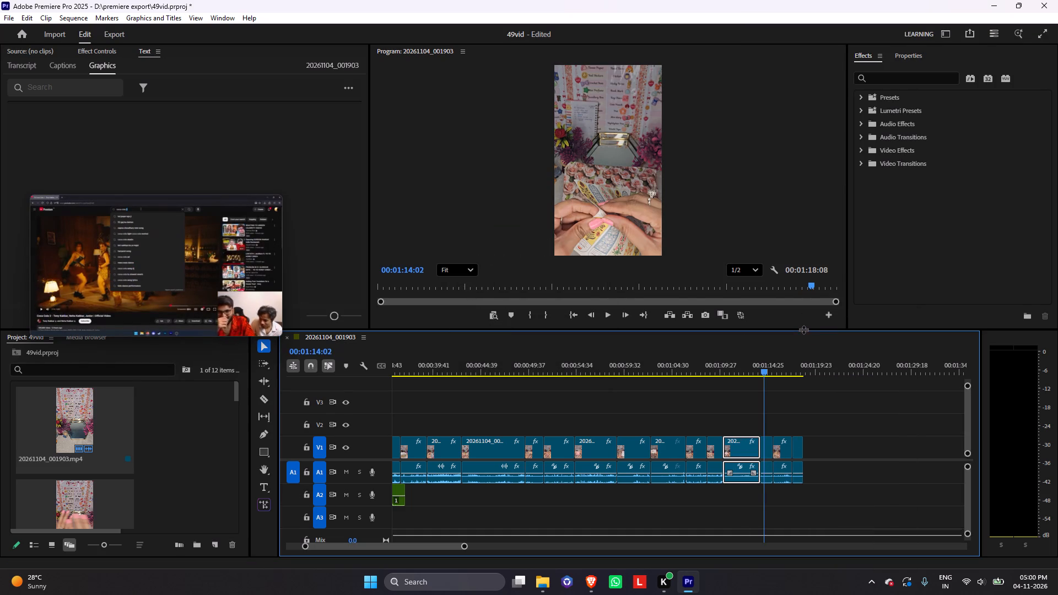
Set the clip starting at about 0:43 to 190% speed with ripple edit on.
drag(760, 371, 730, 375)
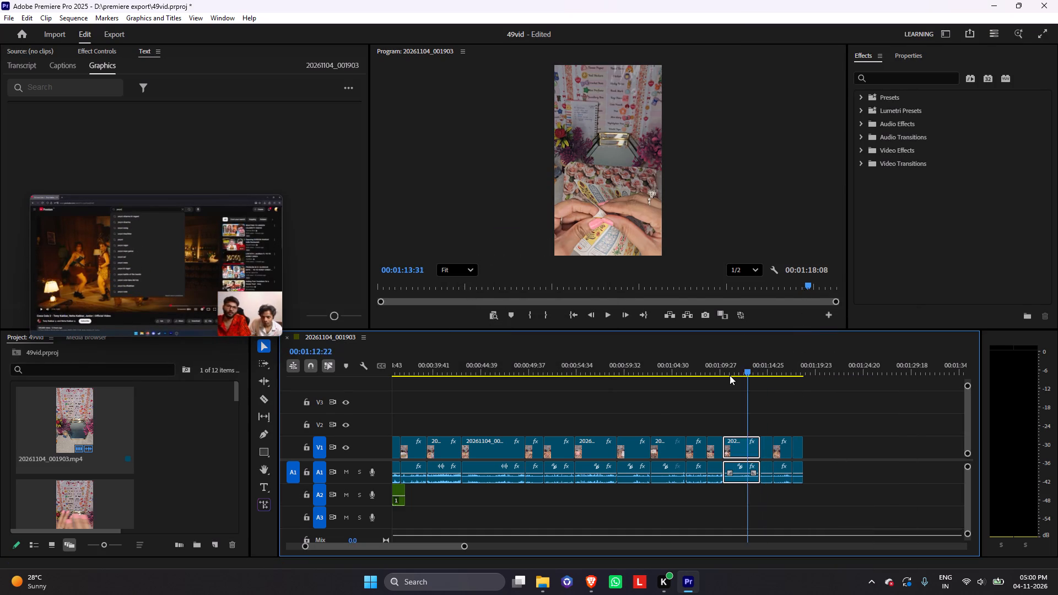
drag(730, 375, 467, 414)
drag(492, 412, 497, 466)
right_click(503, 452)
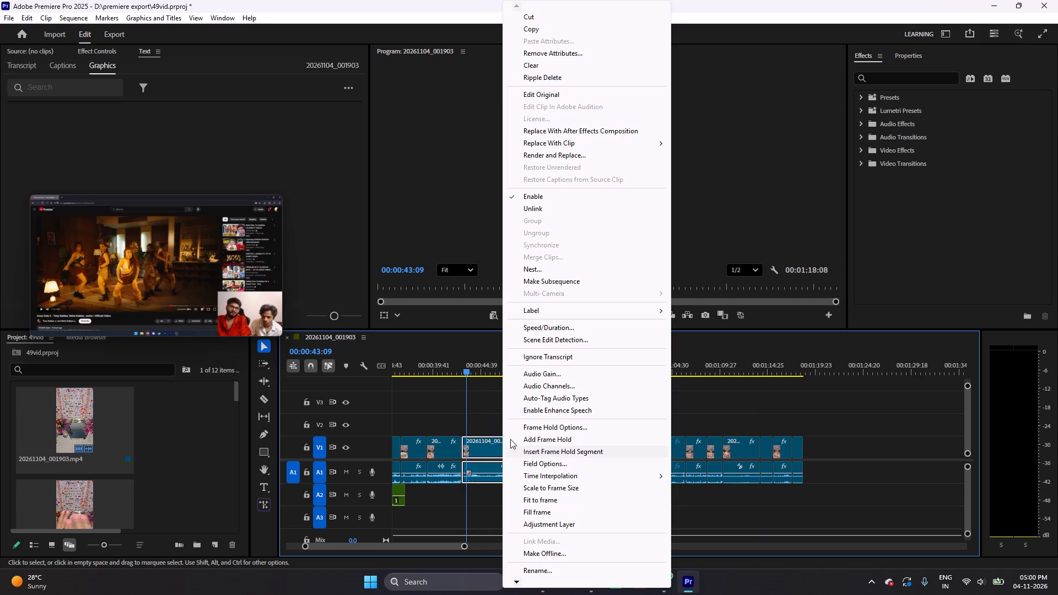
click(588, 329)
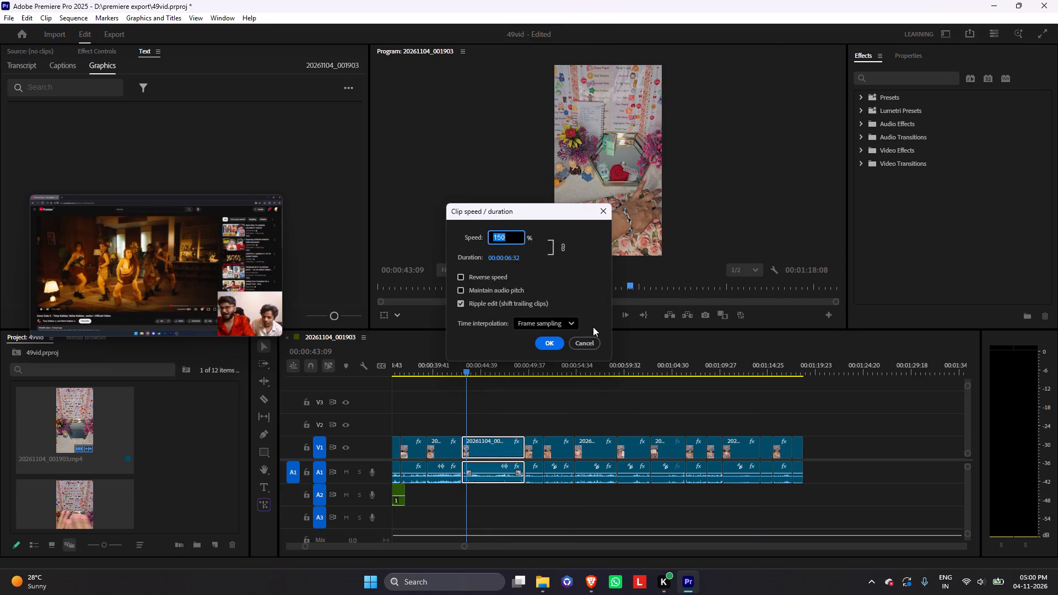
text(190)
key(Return)
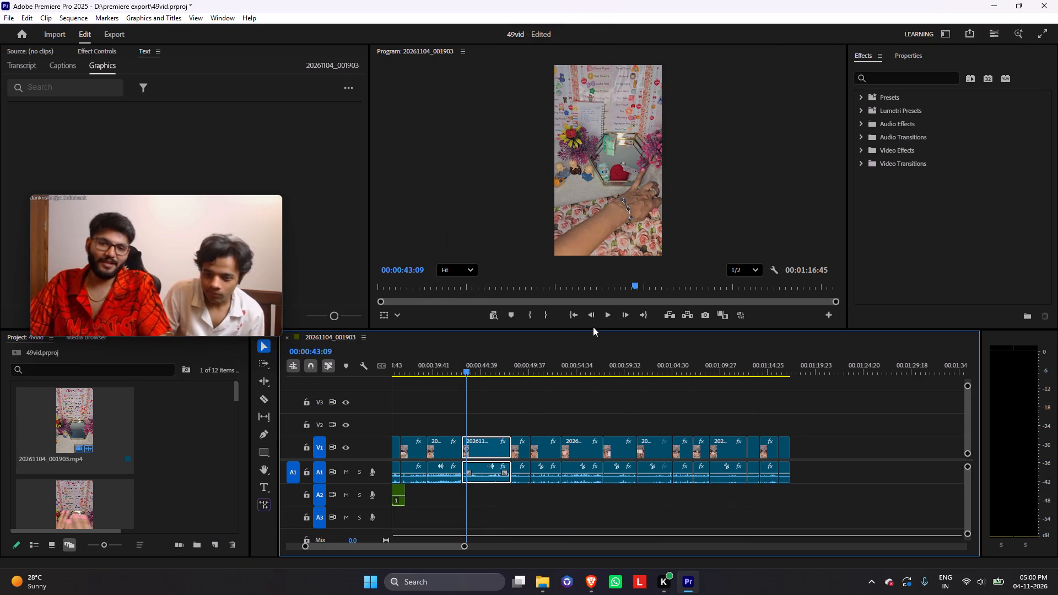
Play back the sped-up footage from 00:00:43:09 and skim through to the end of the sequence.
key(space)
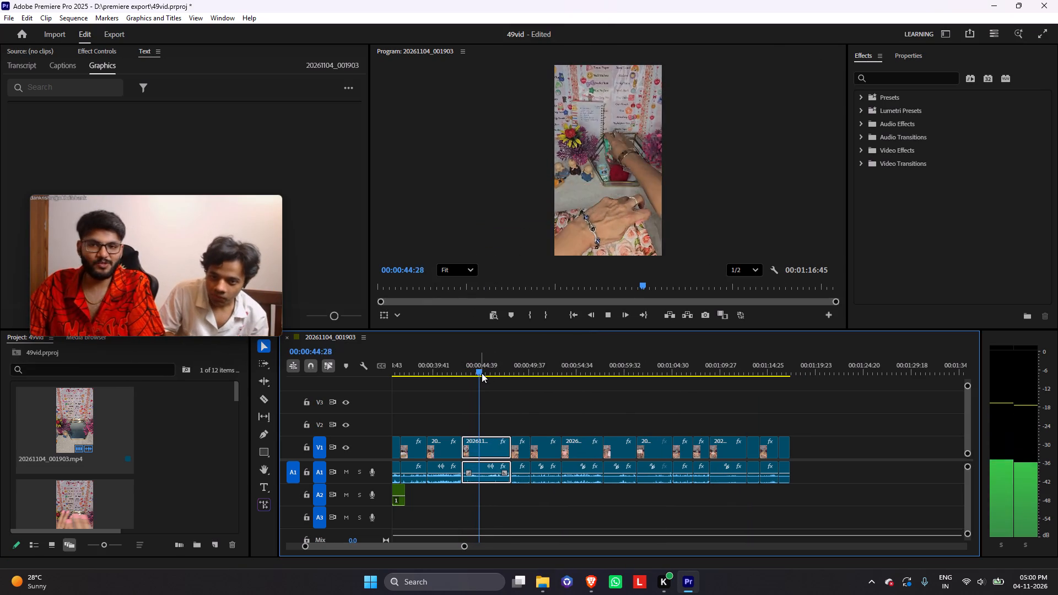
drag(488, 374, 543, 387)
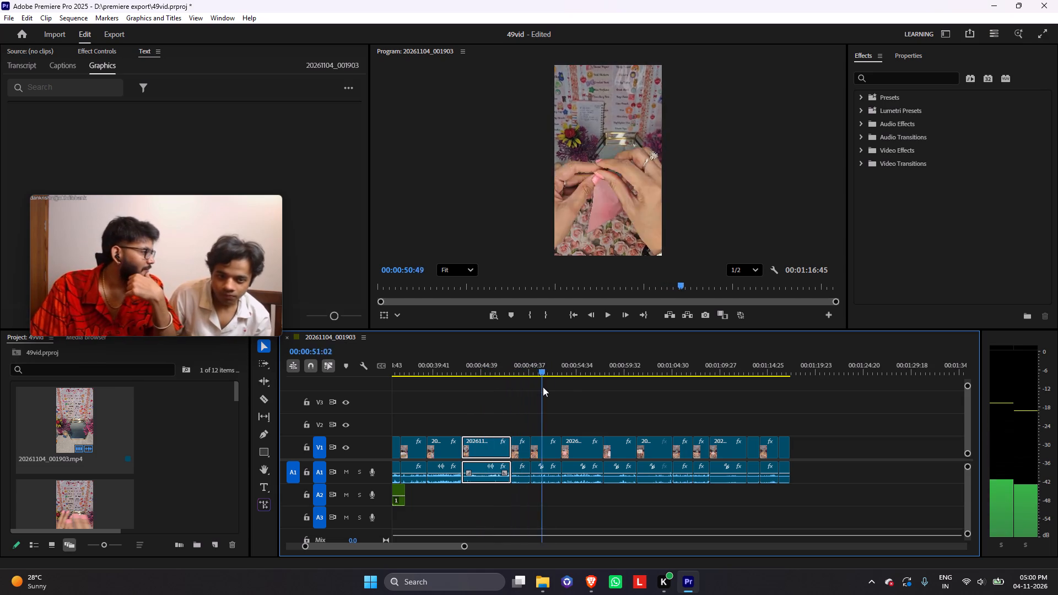
drag(543, 387, 791, 428)
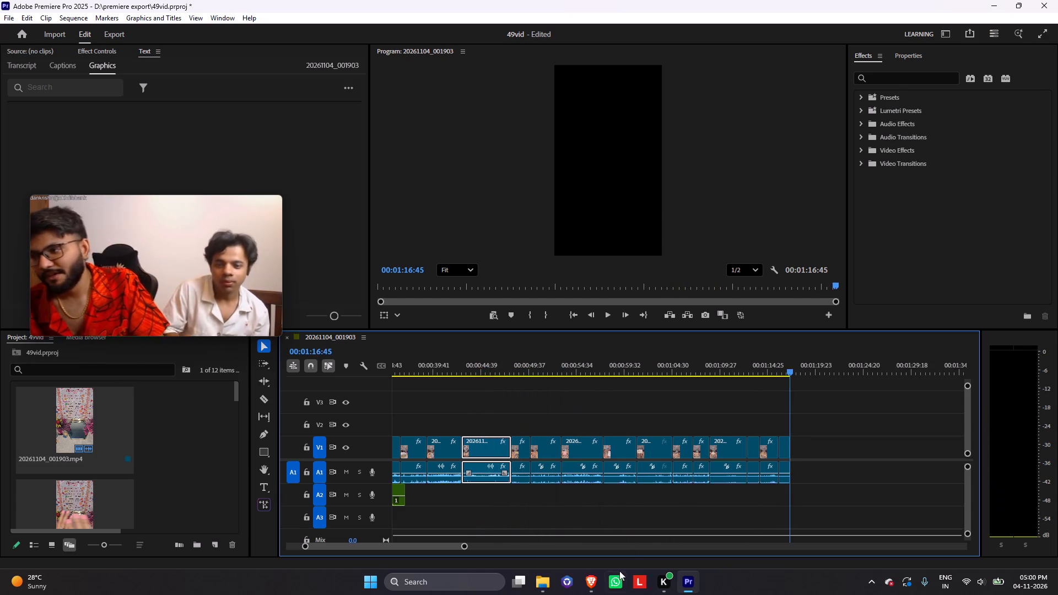
Switch to WhatsApp.
click(613, 575)
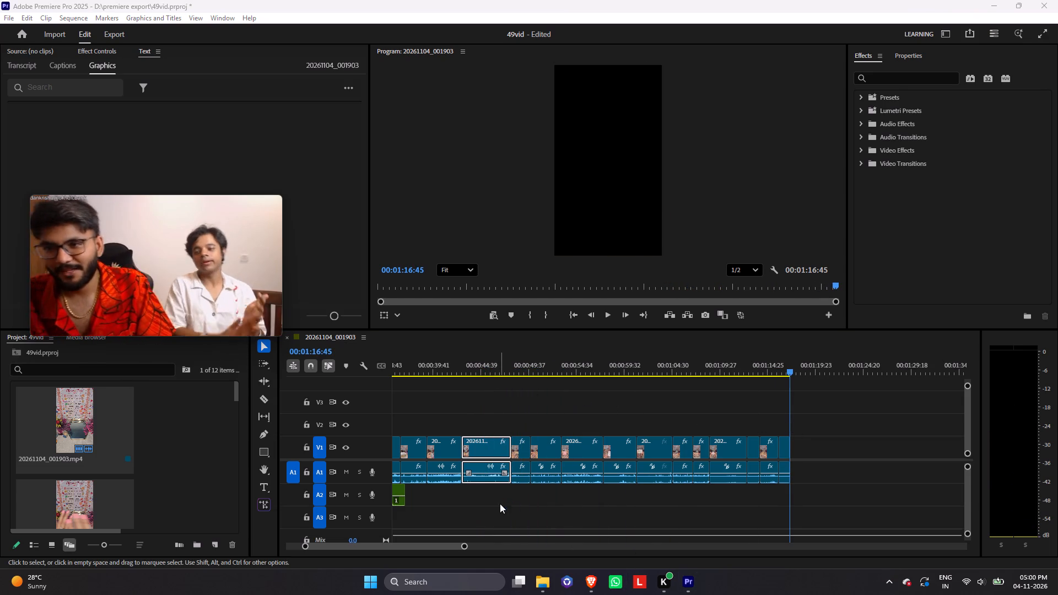
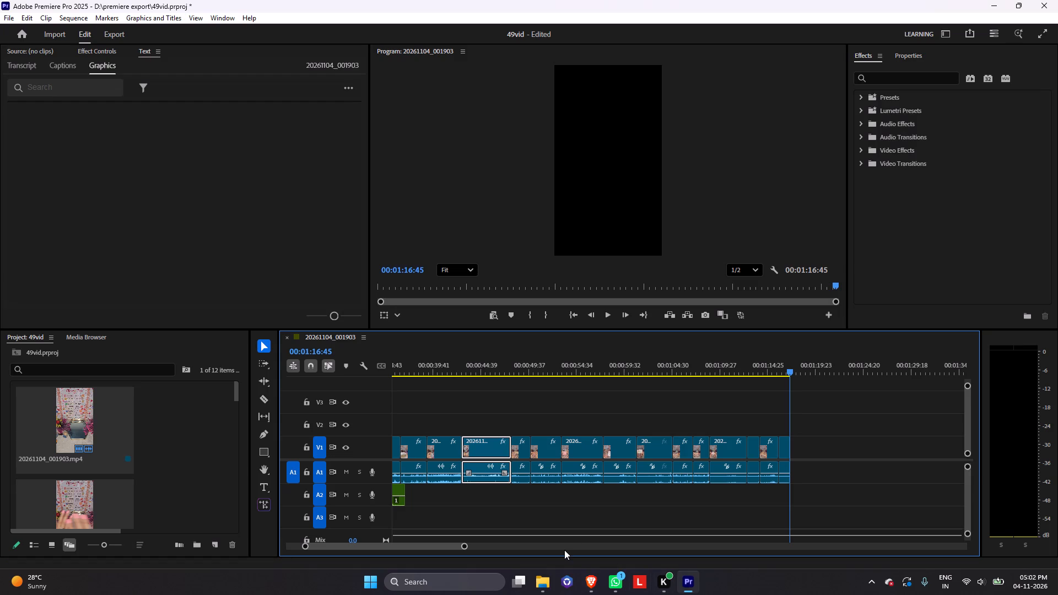
click(549, 580)
scroll(585, 371, up, 4)
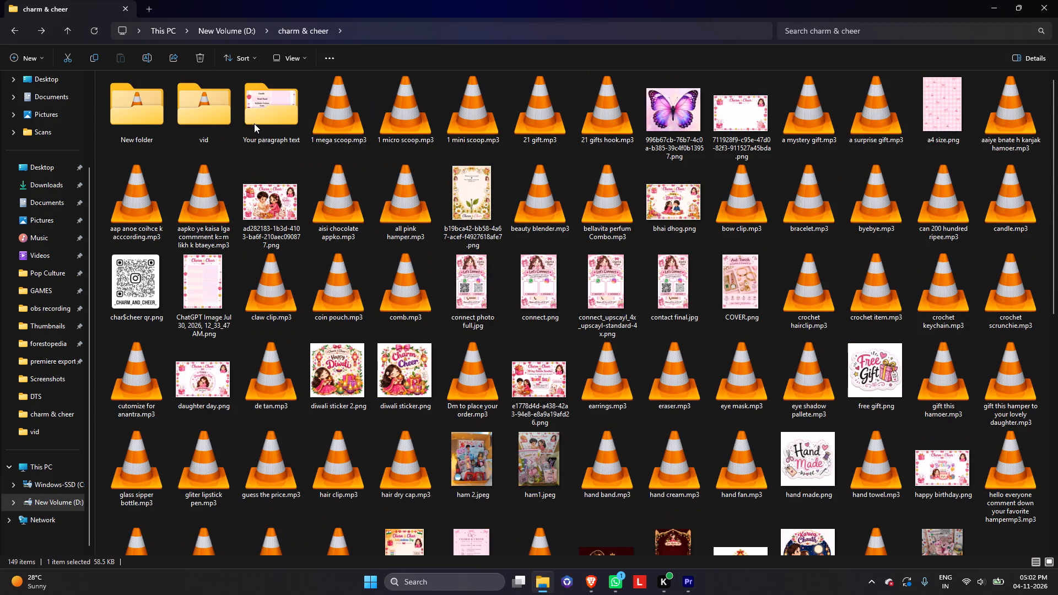
double_click(220, 116)
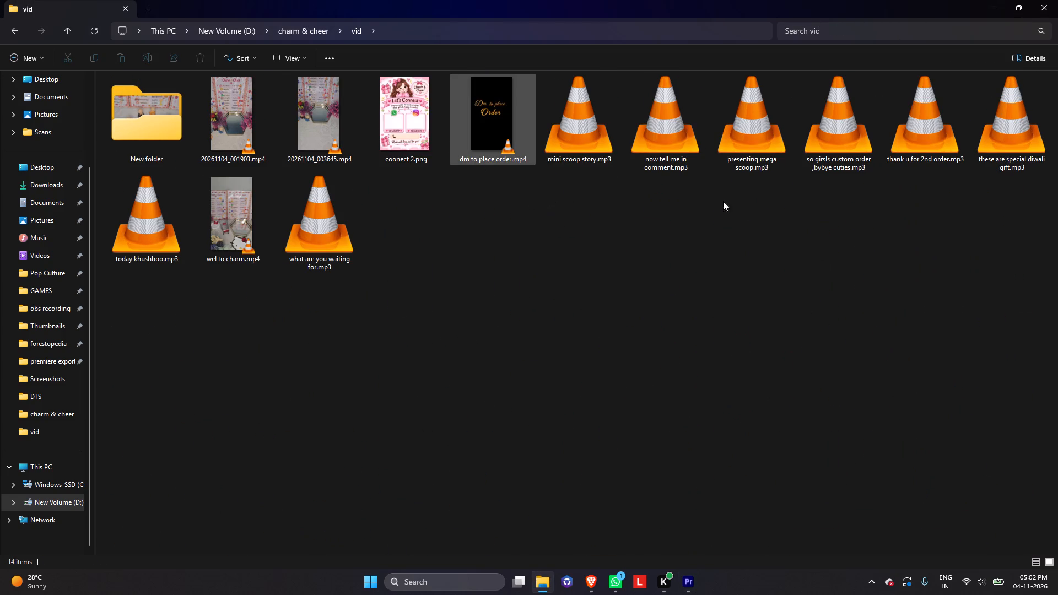
drag(843, 161, 678, 582)
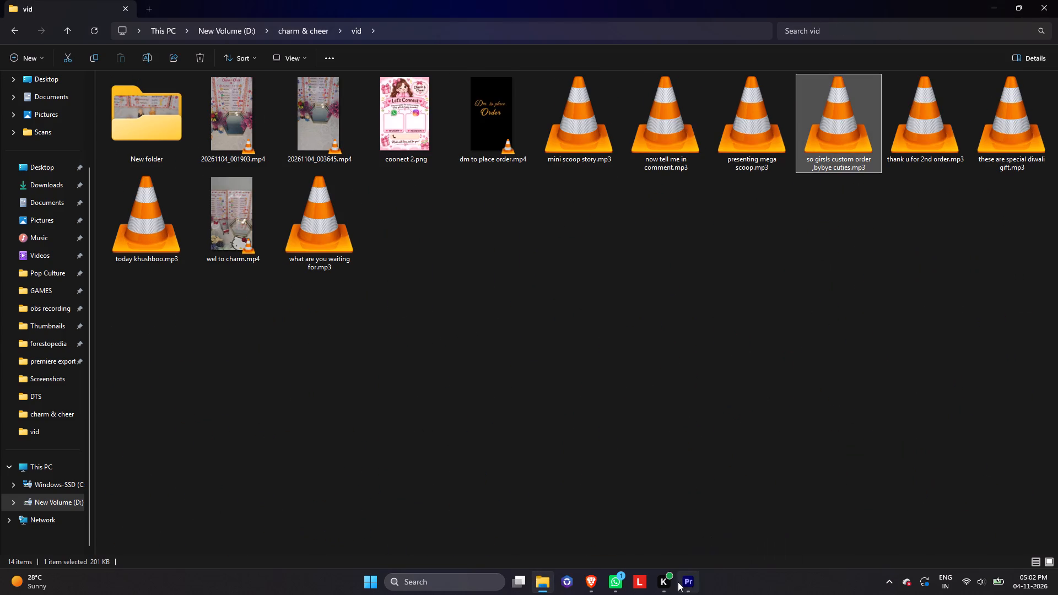
drag(678, 582, 673, 495)
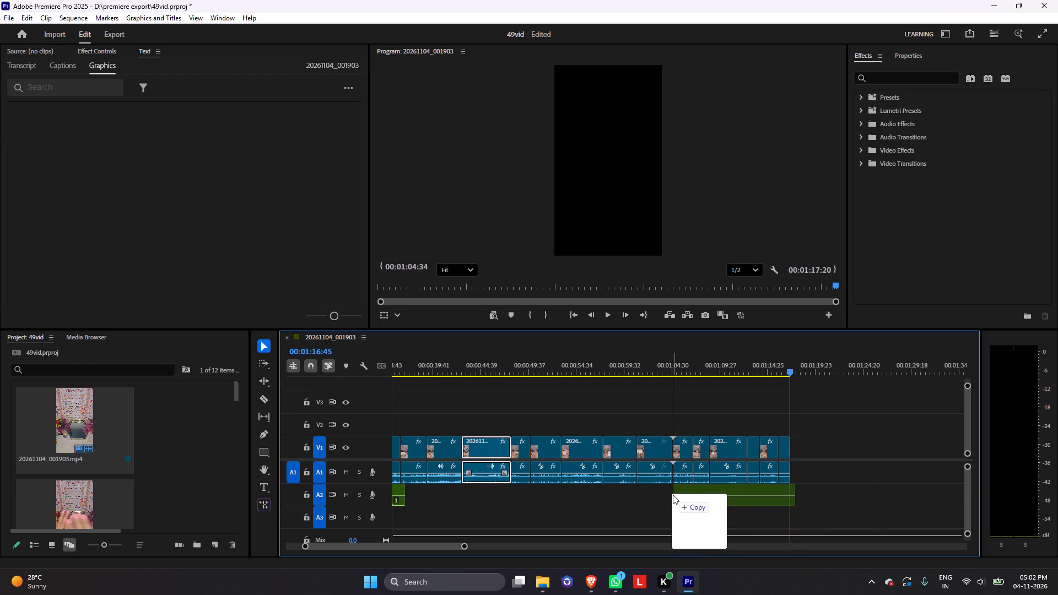
drag(673, 495, 667, 495)
Play back the end of the sequence to check the closing voiceover against the footage.
drag(793, 368, 779, 376)
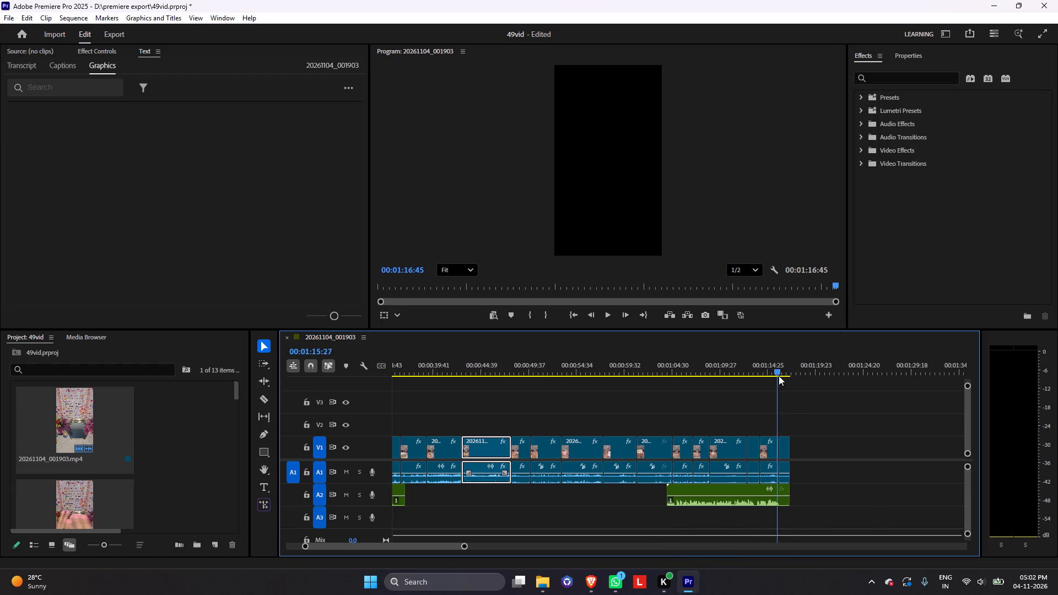
drag(779, 376, 757, 384)
key(space)
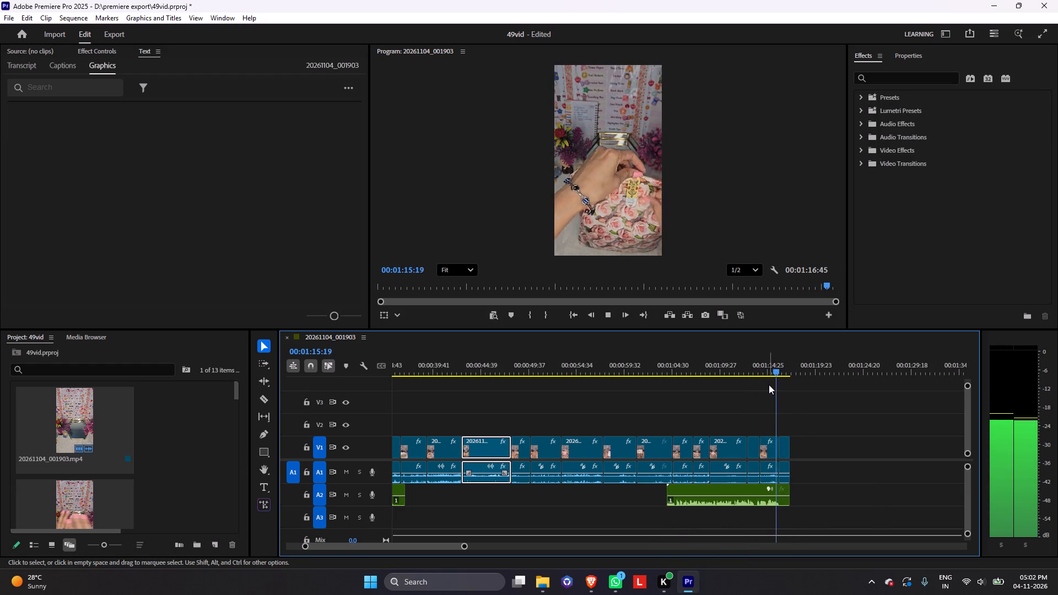
key(space)
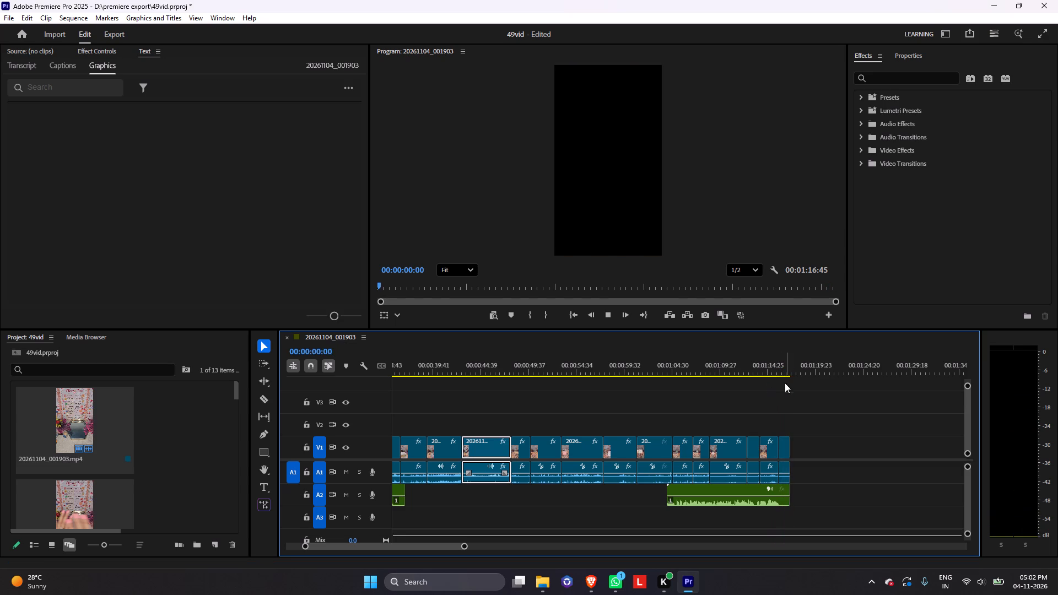
key(space)
Split the closing voiceover on A2 at 00:01:13:07, before the bye-bye line.
drag(445, 546, 537, 553)
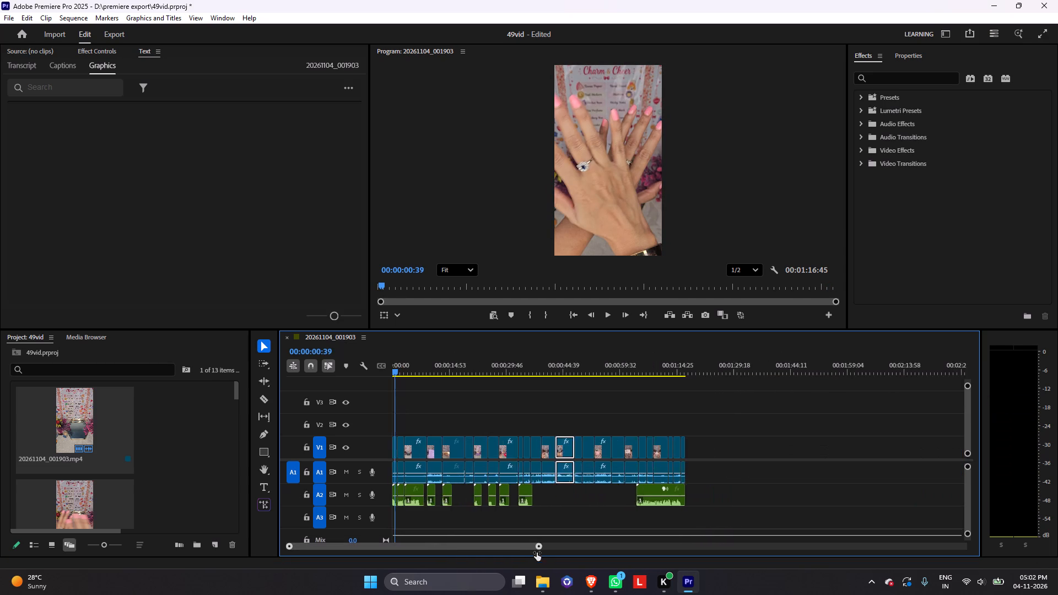
drag(537, 553, 542, 554)
drag(483, 547, 502, 549)
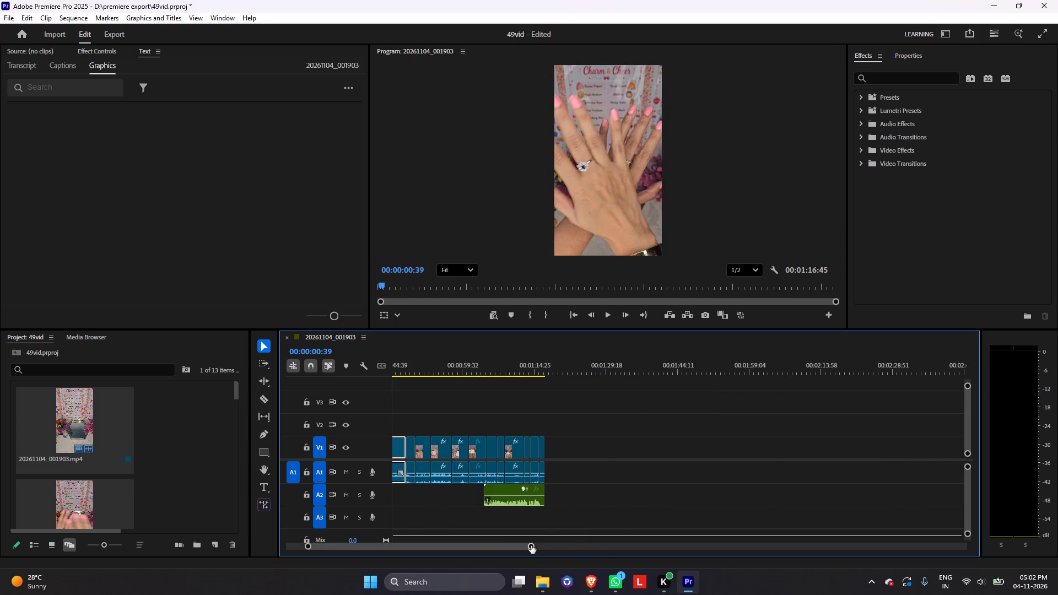
drag(528, 545, 477, 547)
drag(455, 543, 415, 544)
click(553, 383)
click(570, 367)
drag(570, 369, 582, 371)
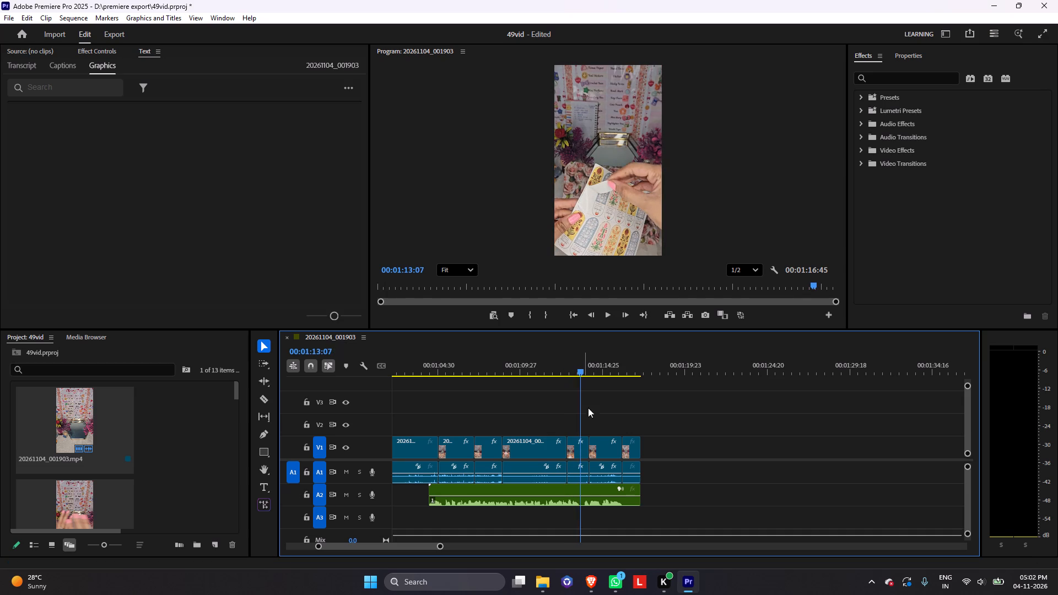
click(592, 495)
key(ctrl+k)
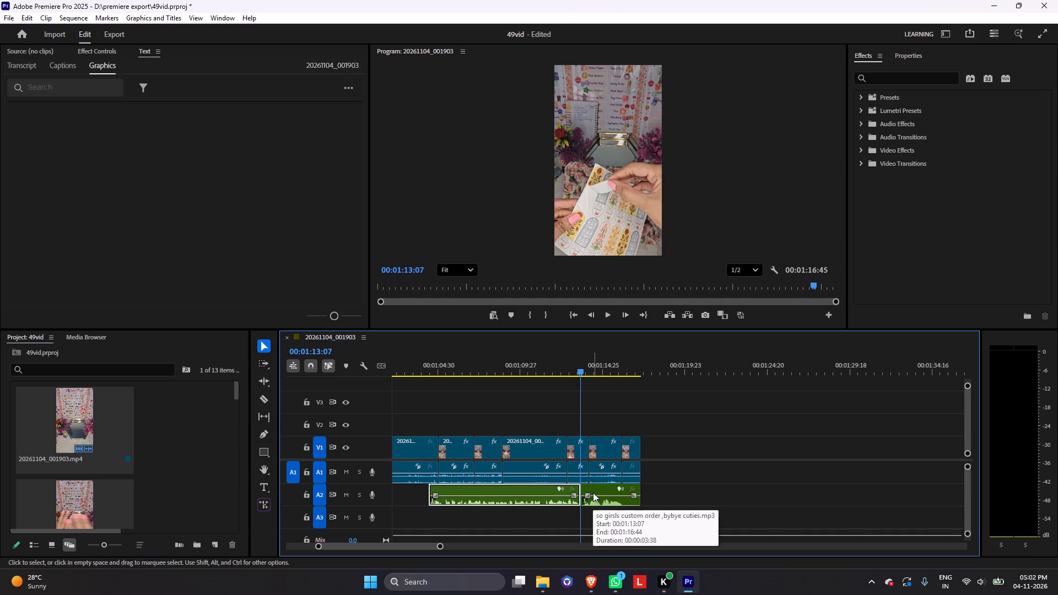
Trim the bye-bye voiceover segment's tail to about 00:01:15:41 and move the segment to start under the last footage clip.
drag(581, 367, 624, 381)
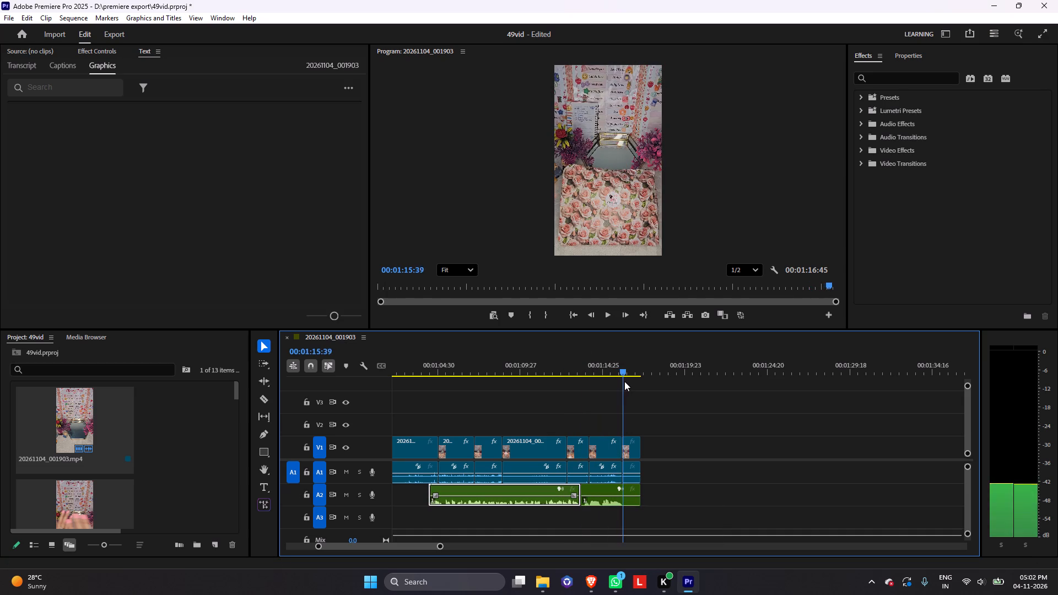
drag(624, 381, 625, 381)
drag(640, 502, 628, 505)
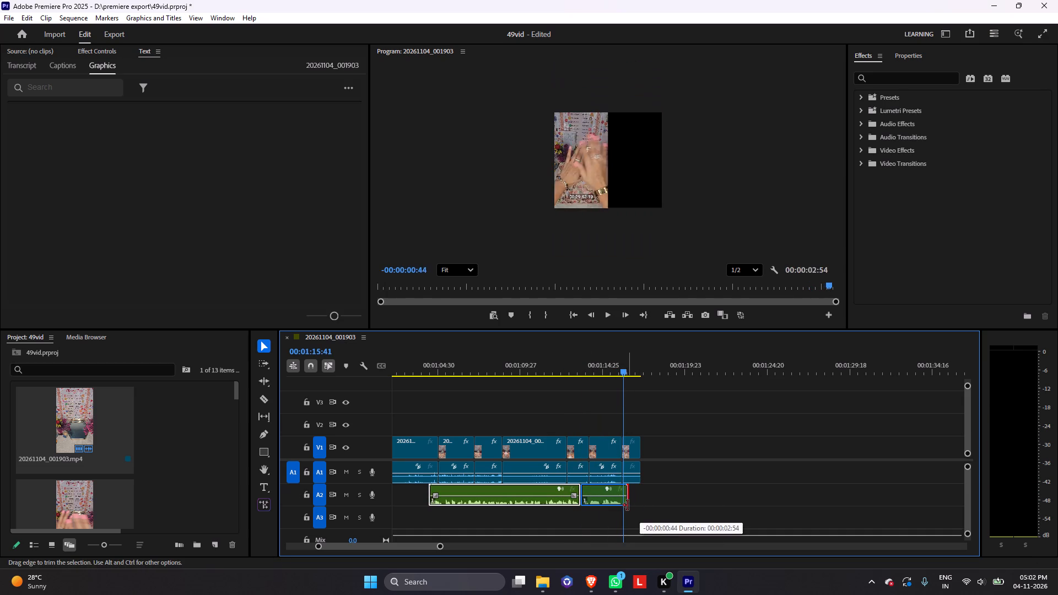
drag(628, 505, 625, 506)
drag(594, 489, 639, 489)
shift+click(624, 374)
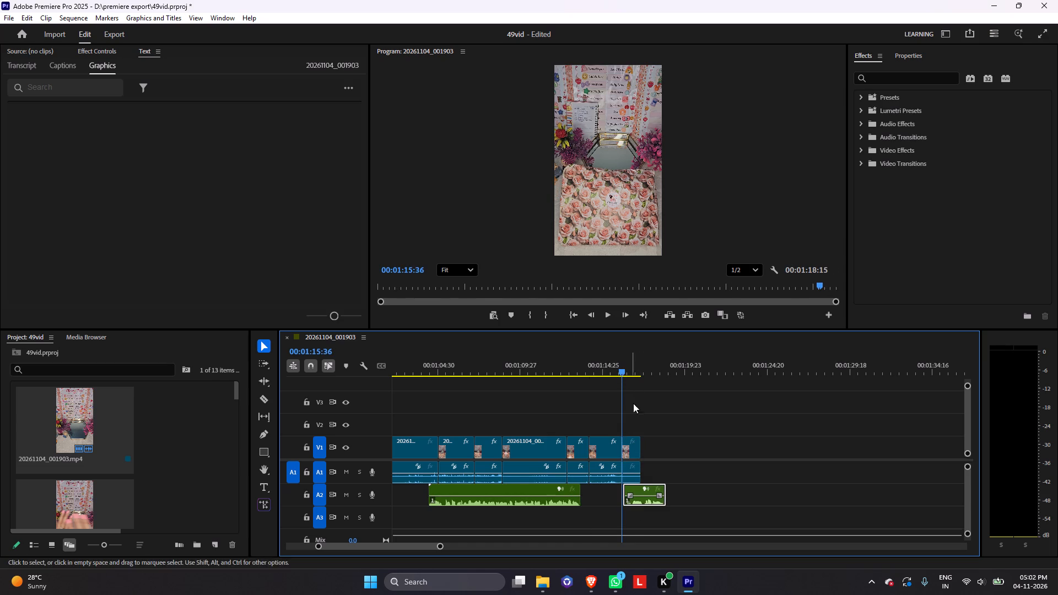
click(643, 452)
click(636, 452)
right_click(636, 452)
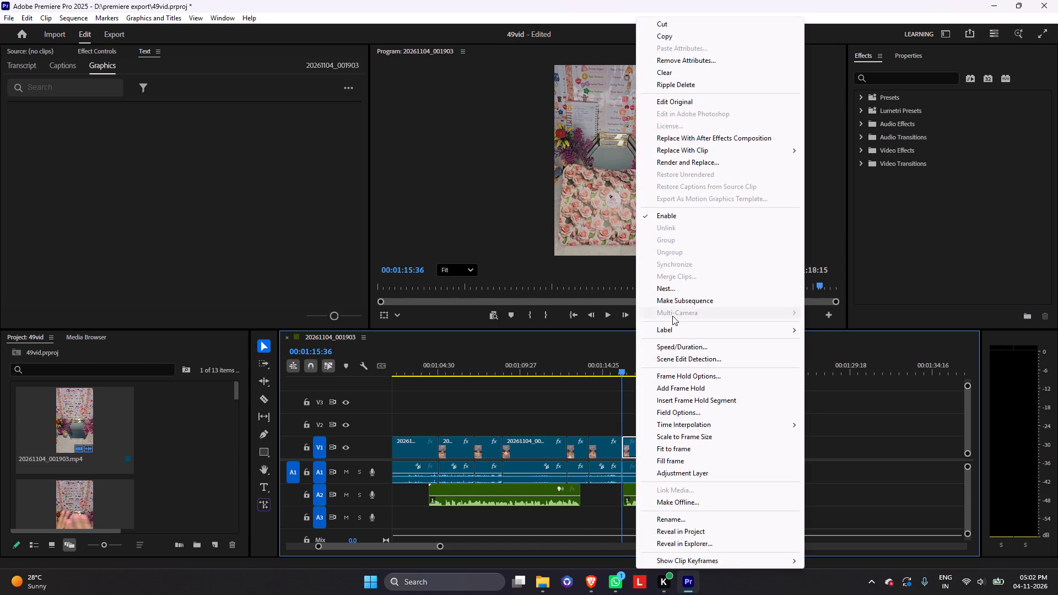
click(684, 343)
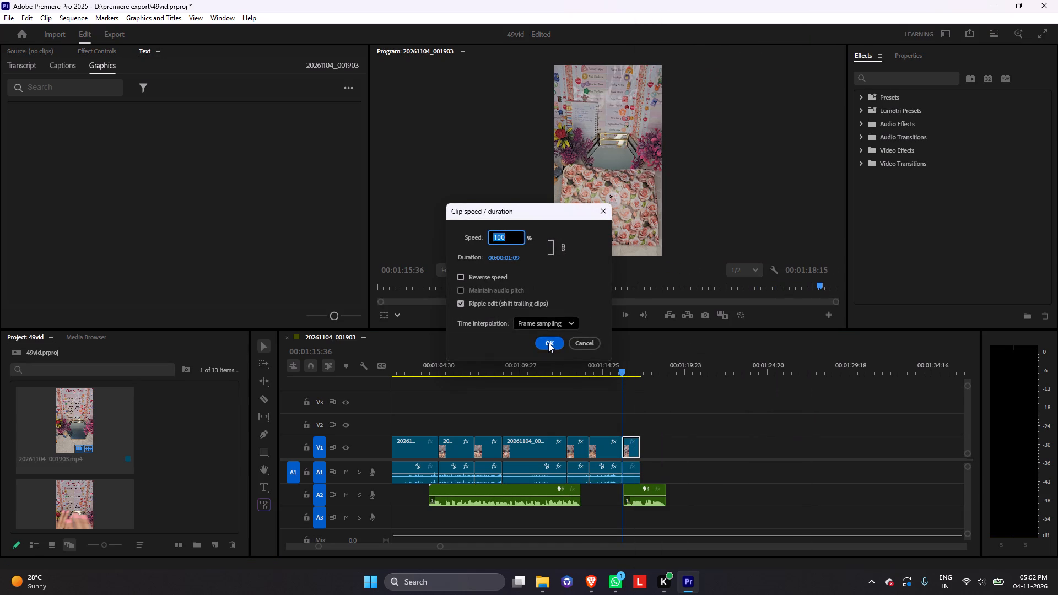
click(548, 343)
Extend the last video clip and its audio to the bye-bye voiceover's end at 00:01:18:15 and play back the ending.
drag(641, 455, 665, 458)
drag(642, 474, 667, 476)
key(space)
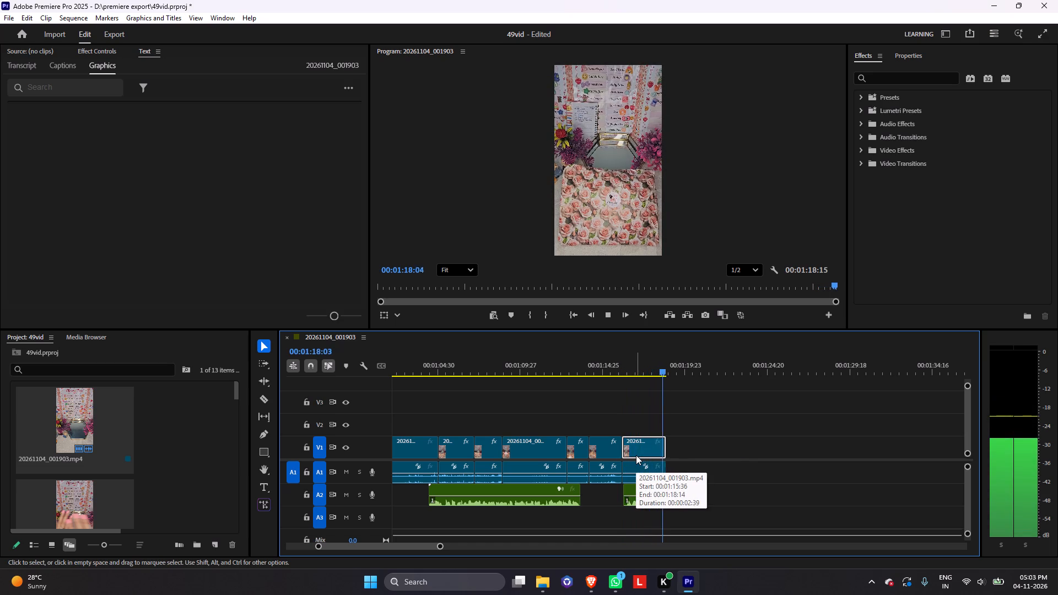
key(space)
key(space)
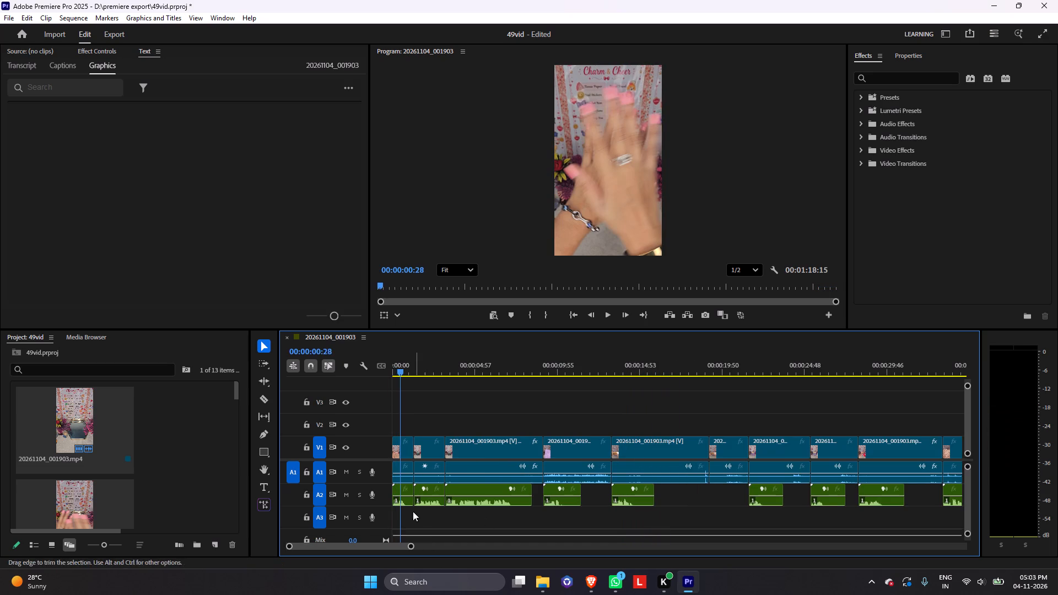
Create an adjustment layer in the project with the default settings.
drag(397, 547, 421, 553)
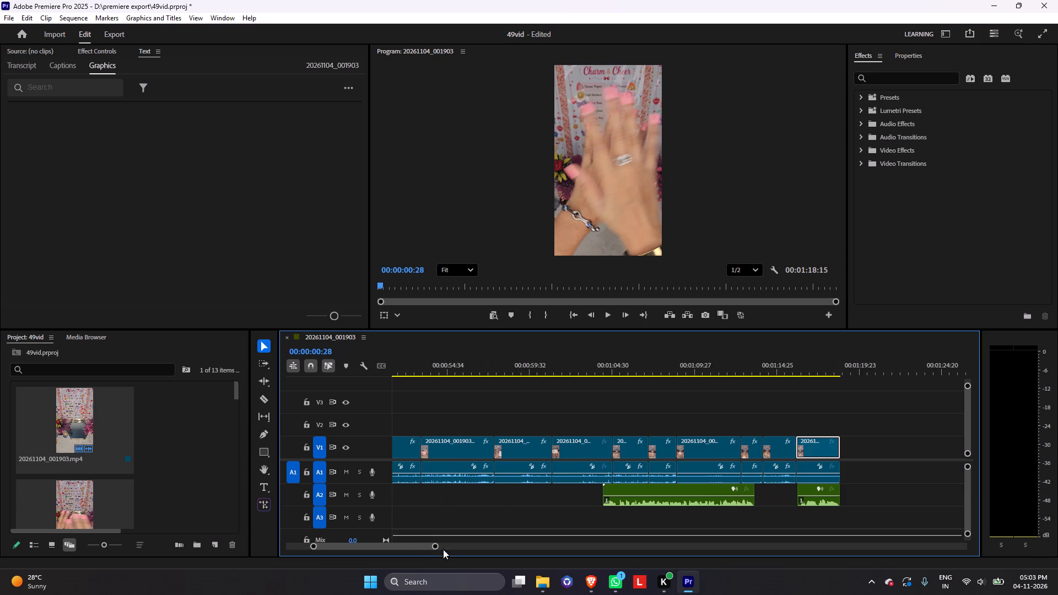
drag(435, 548, 420, 551)
drag(398, 548, 343, 549)
drag(381, 548, 458, 548)
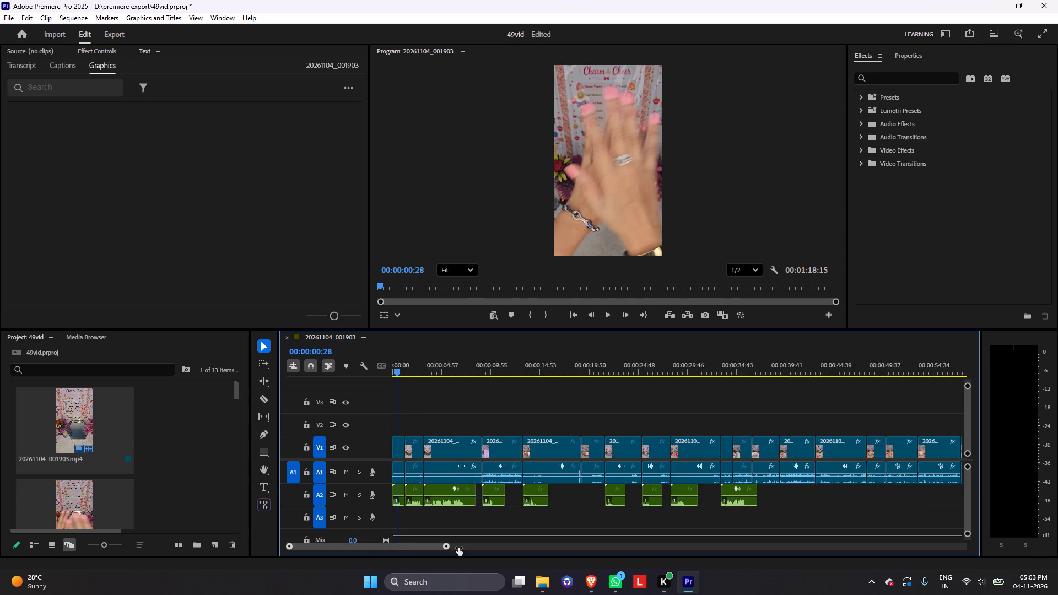
drag(458, 548, 605, 533)
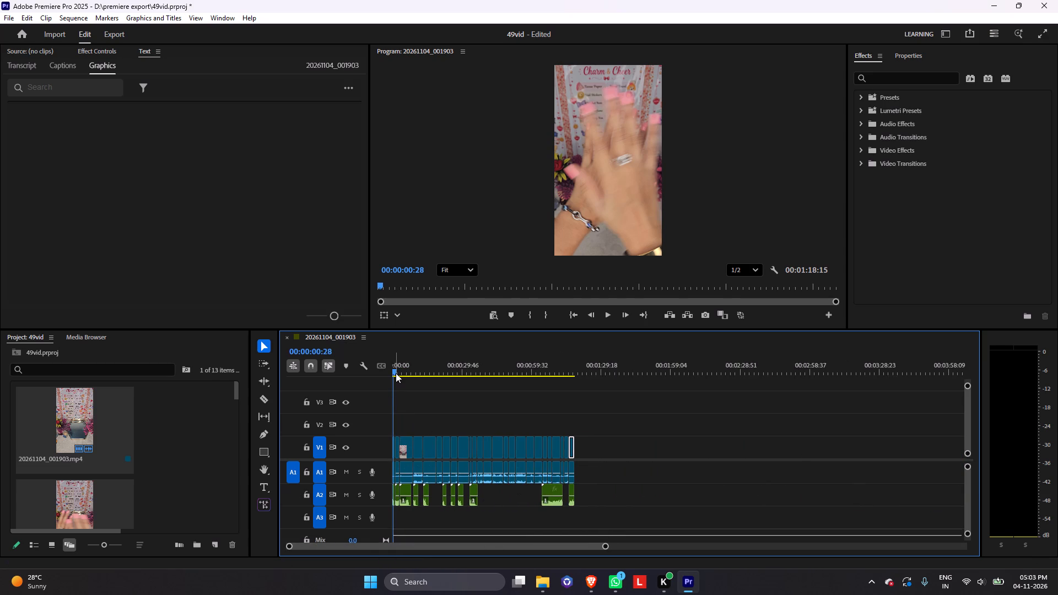
drag(396, 373, 348, 382)
right_click(182, 441)
click(234, 271)
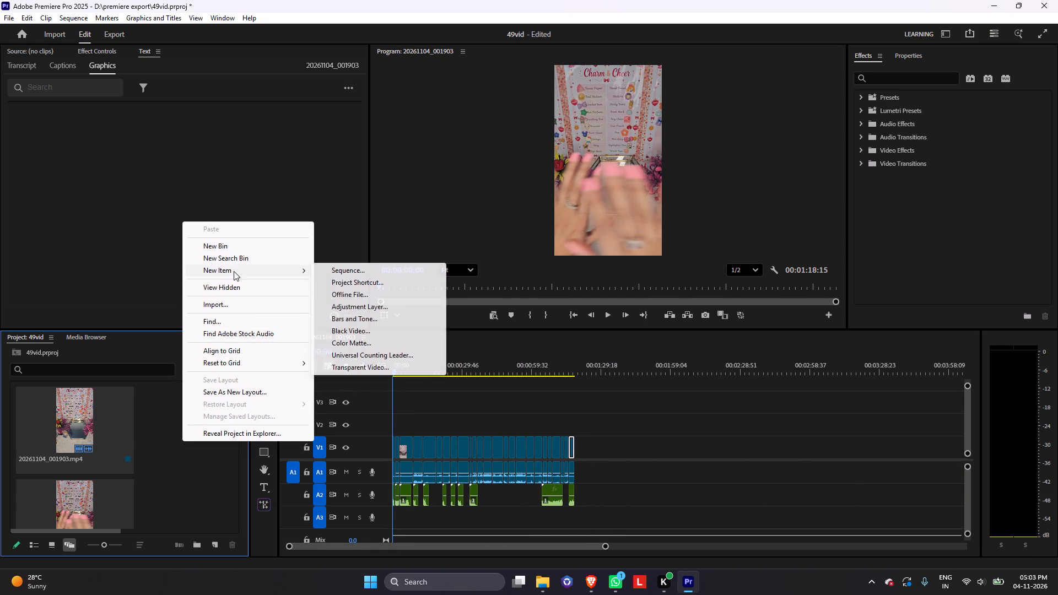
click(355, 311)
click(560, 336)
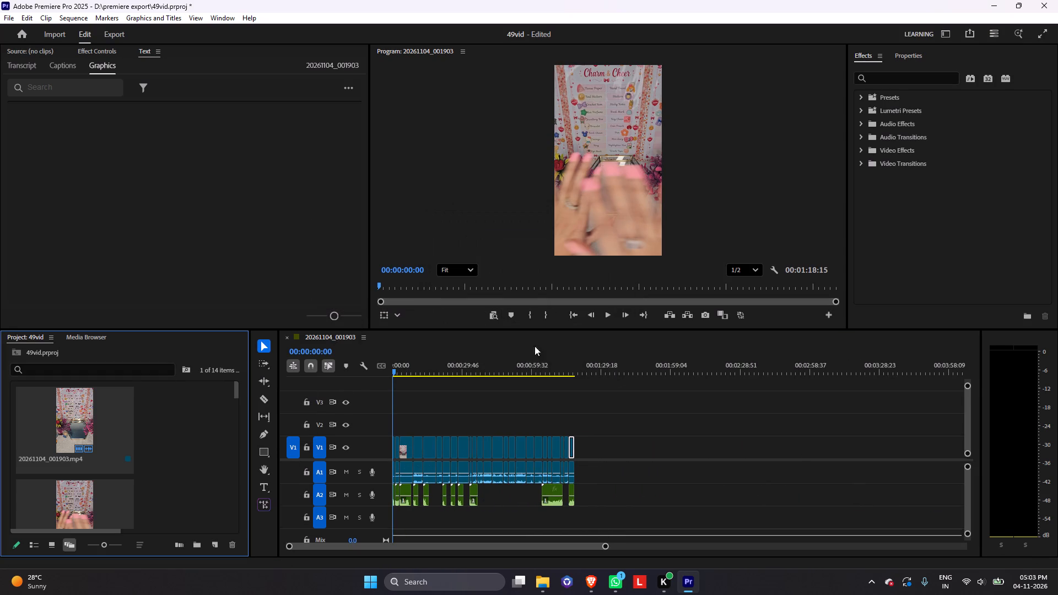
Place the adjustment layer on V2 at the sequence start and extend it over all the footage to 00:01:18:15.
drag(232, 394, 239, 413)
drag(236, 393, 246, 541)
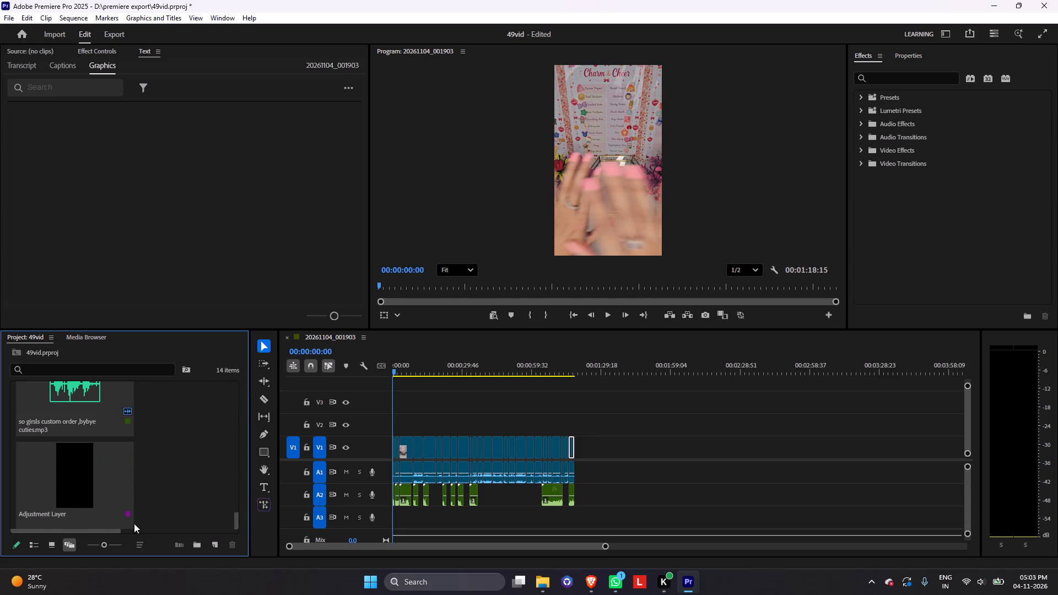
drag(91, 500, 390, 428)
drag(406, 426, 544, 445)
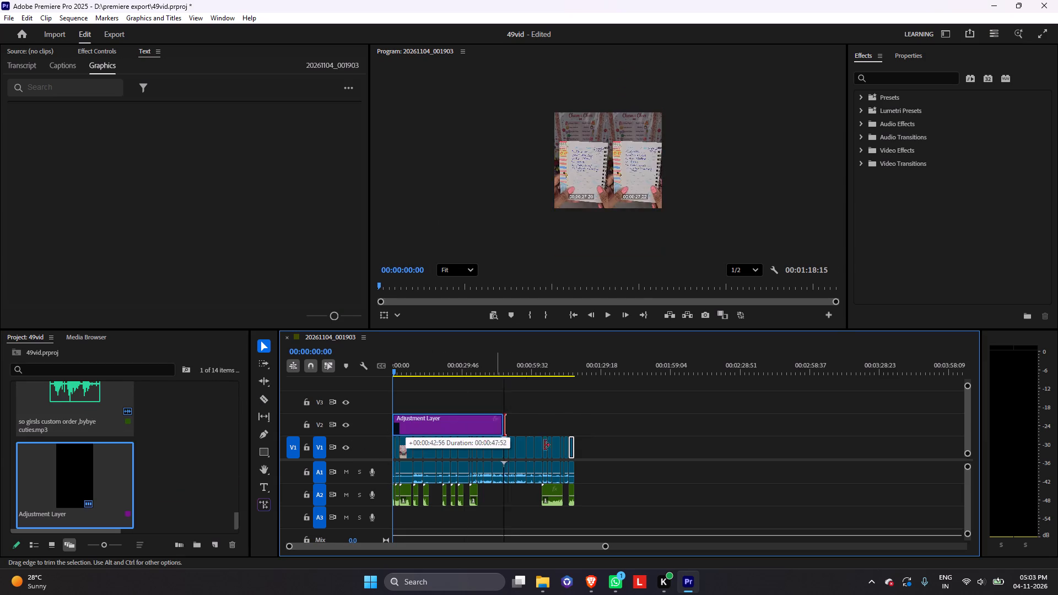
drag(544, 445, 579, 450)
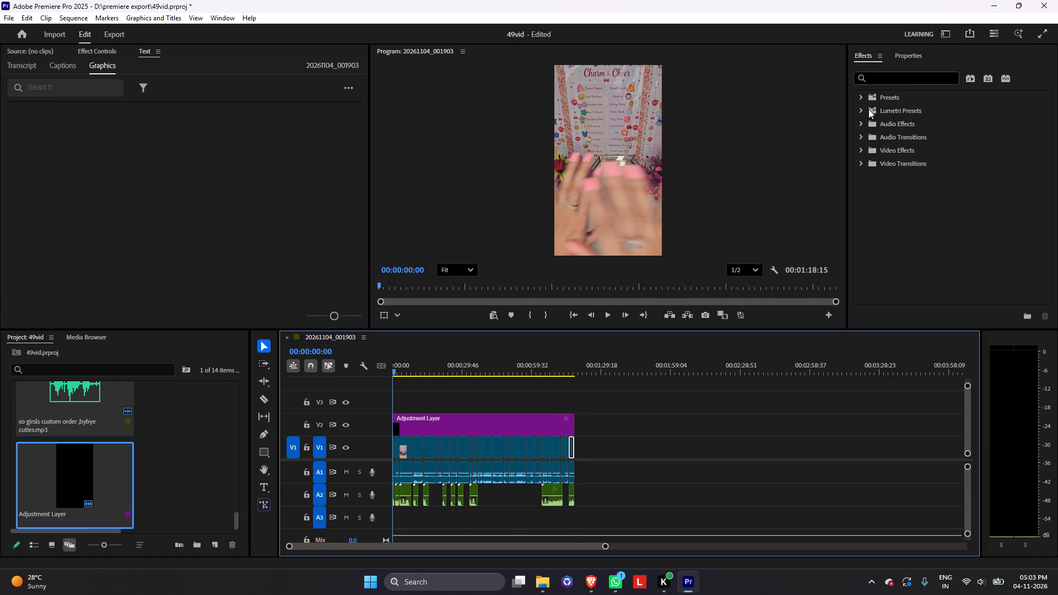
Apply the saved "Lumetri Color Preset yes sir" preset to the adjustment layer on V2.
click(862, 109)
click(860, 109)
click(861, 97)
drag(888, 120, 773, 172)
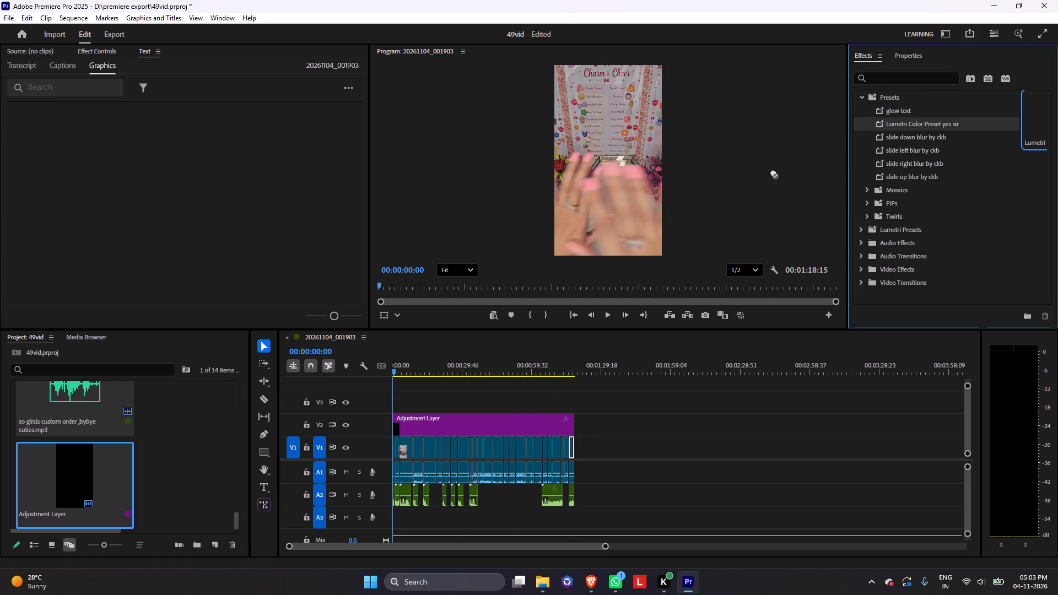
drag(773, 172, 501, 428)
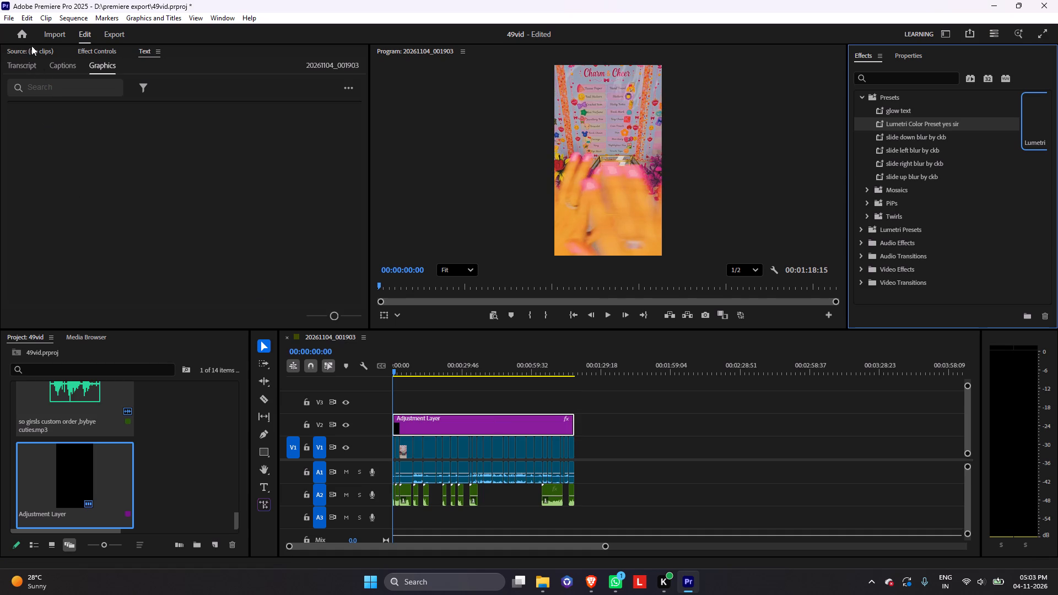
Set the adjustment layer's opacity to 50%.
click(85, 51)
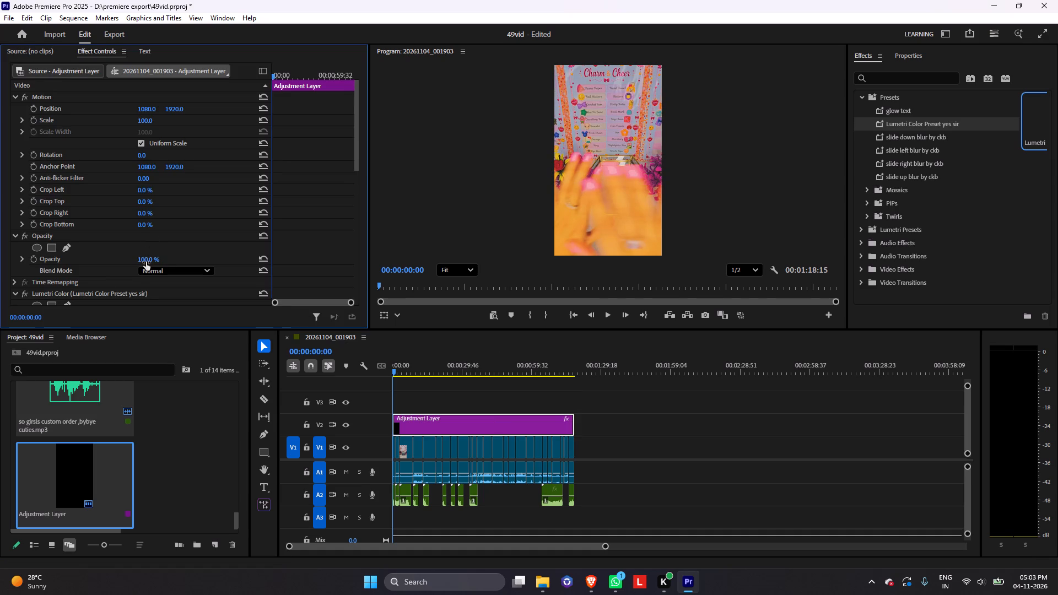
click(146, 262)
text(50)
key(Return)
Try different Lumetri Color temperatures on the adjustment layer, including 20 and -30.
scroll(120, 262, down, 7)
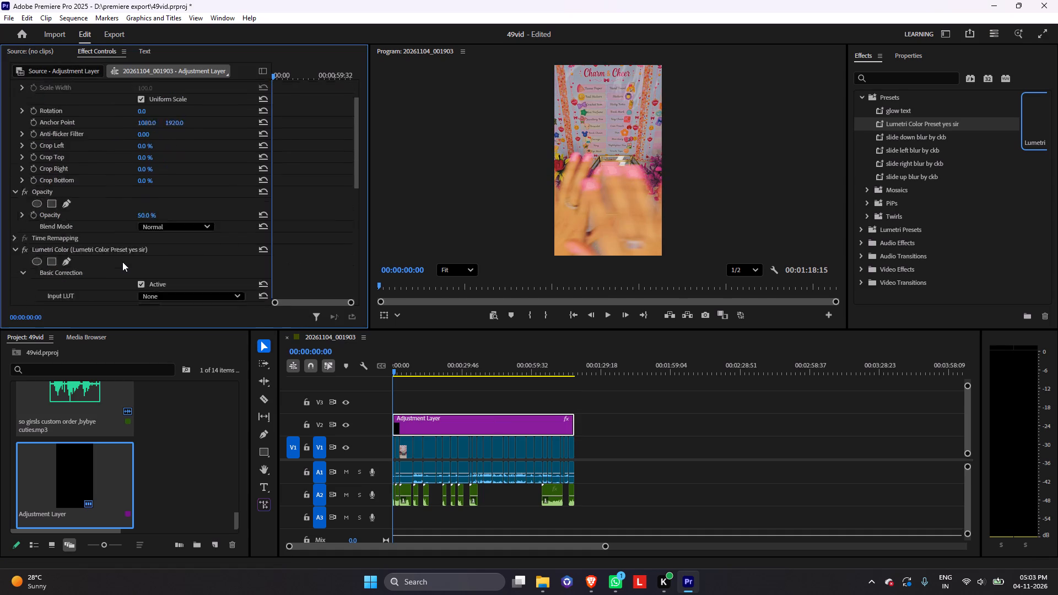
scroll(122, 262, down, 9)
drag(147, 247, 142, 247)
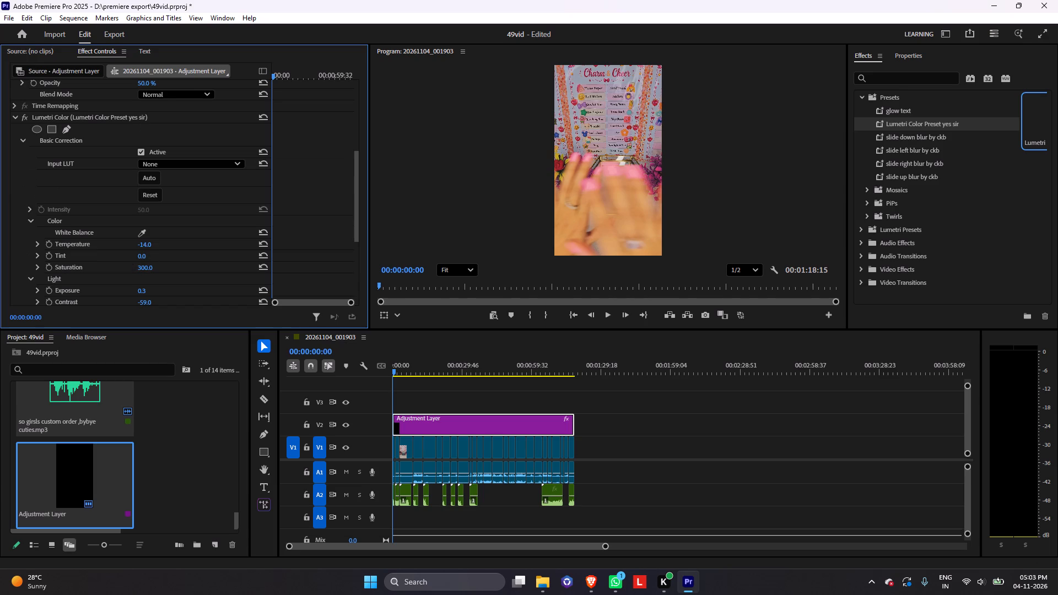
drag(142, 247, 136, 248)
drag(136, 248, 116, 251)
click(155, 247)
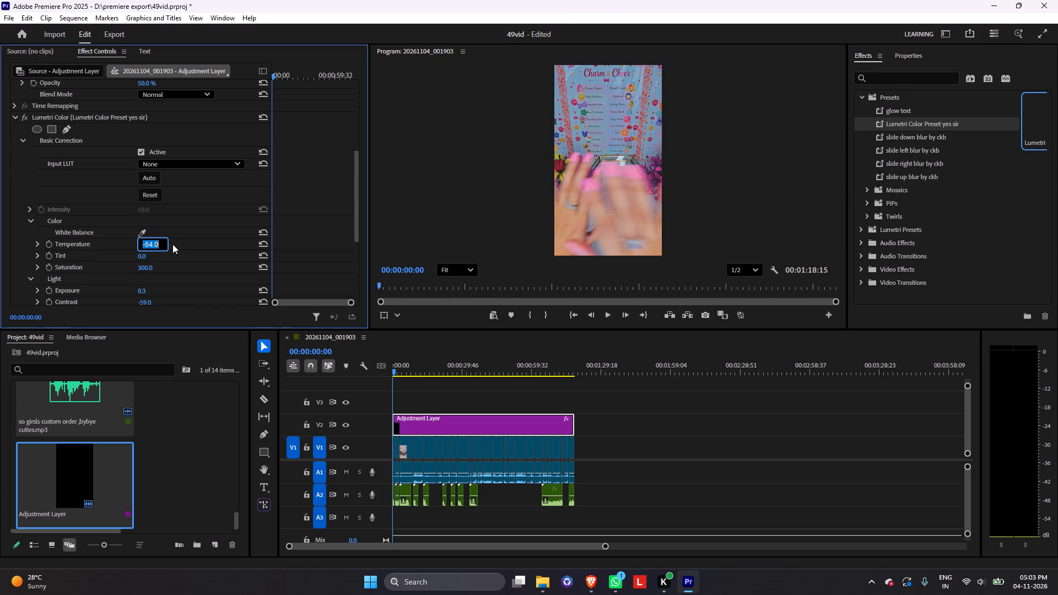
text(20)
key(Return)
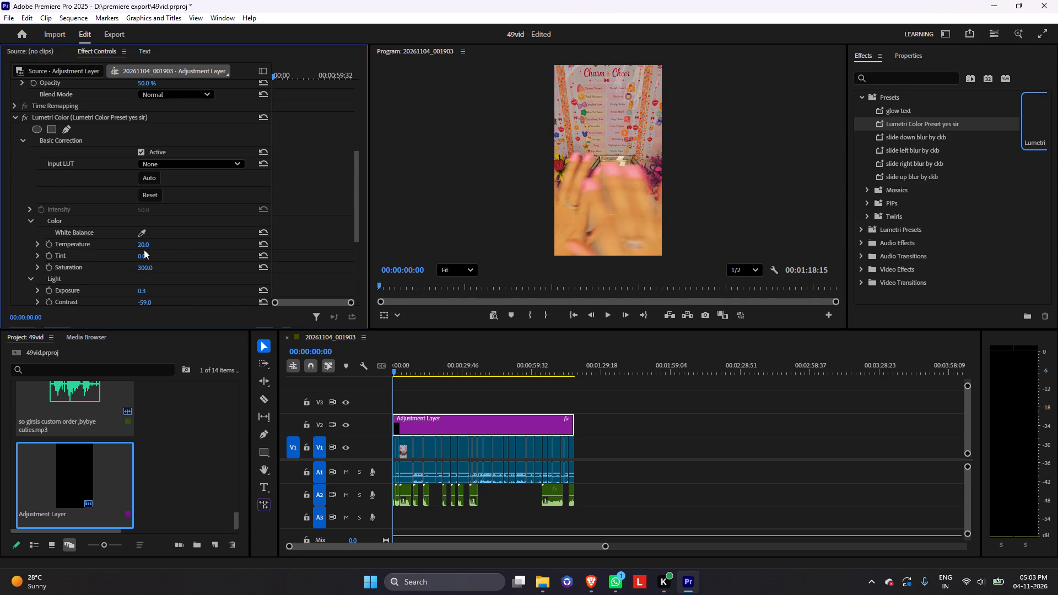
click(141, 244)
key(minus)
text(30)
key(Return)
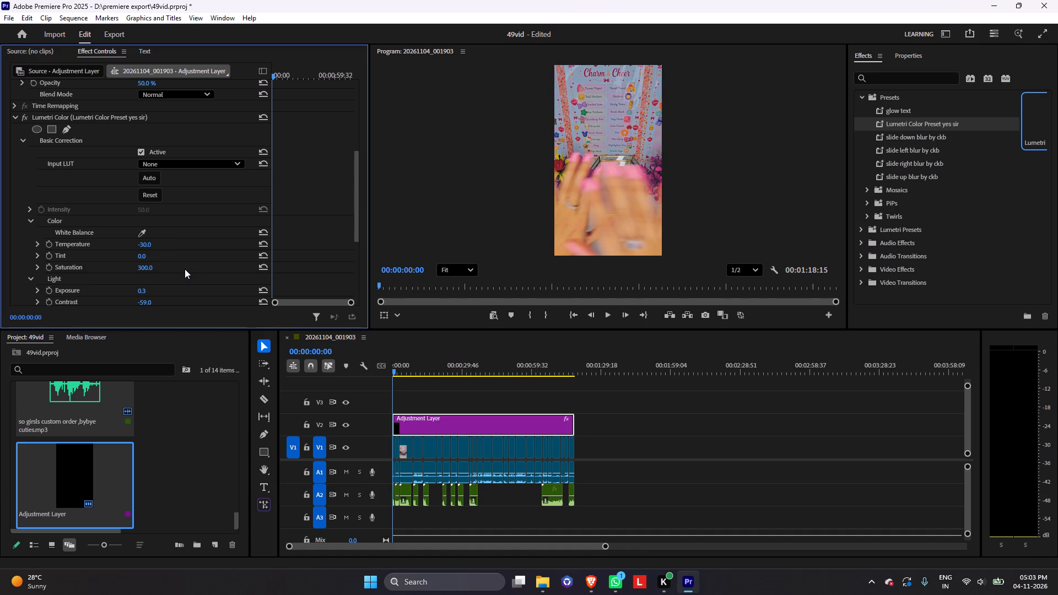
Set the adjustment layer's Lumetri Color temperature to -20.
click(143, 245)
text(-20)
key(Return)
click(646, 431)
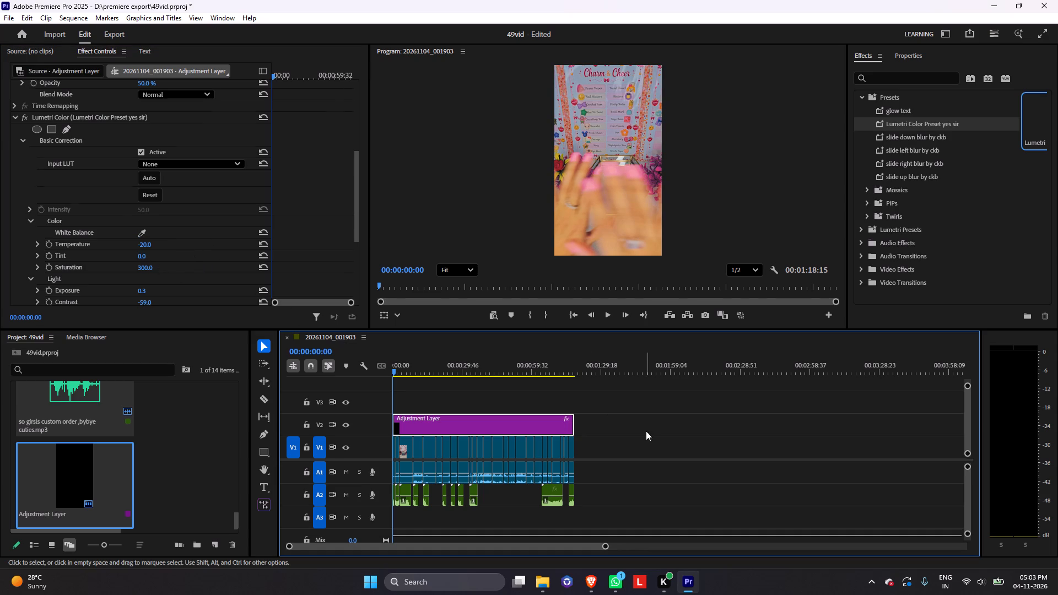
At 00:00:01:18, add a text box reading "Thank" over the sign, just below the Charm & Cheer heading.
drag(397, 376, 404, 377)
drag(608, 548, 509, 545)
drag(392, 370, 412, 375)
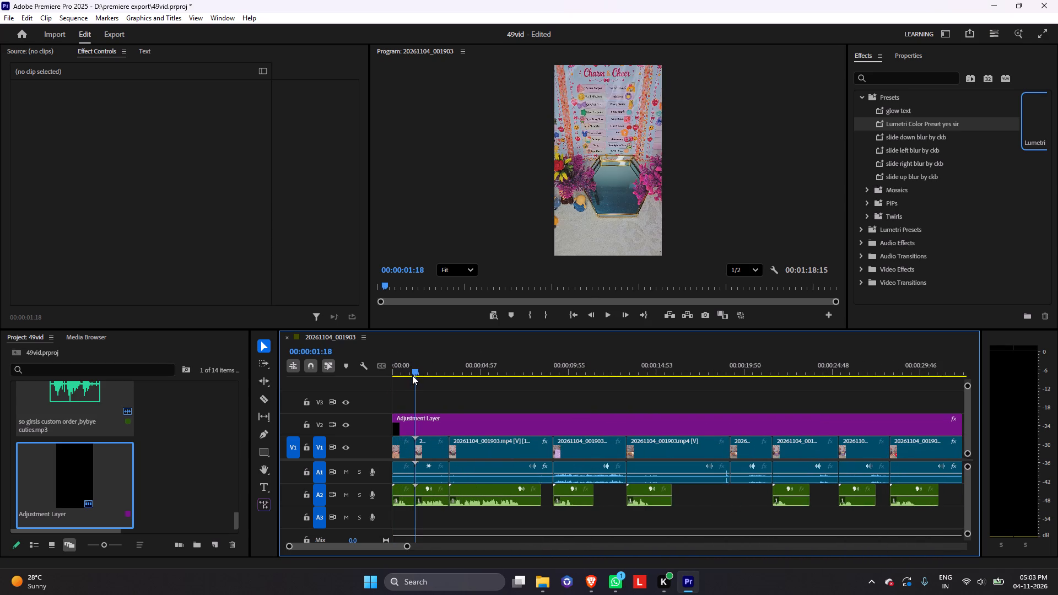
drag(412, 375, 414, 375)
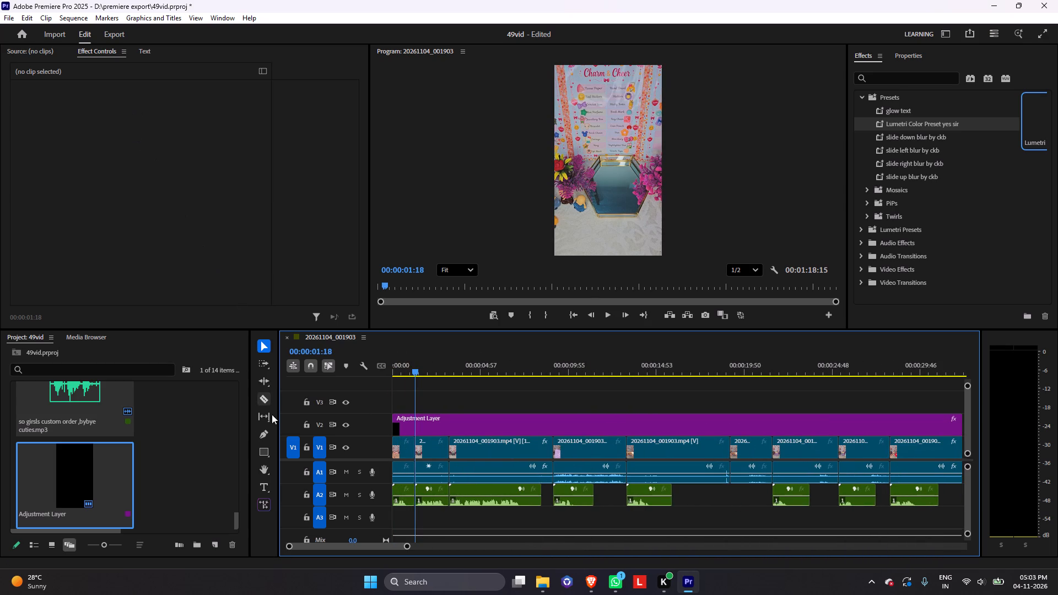
click(267, 486)
drag(565, 95, 646, 117)
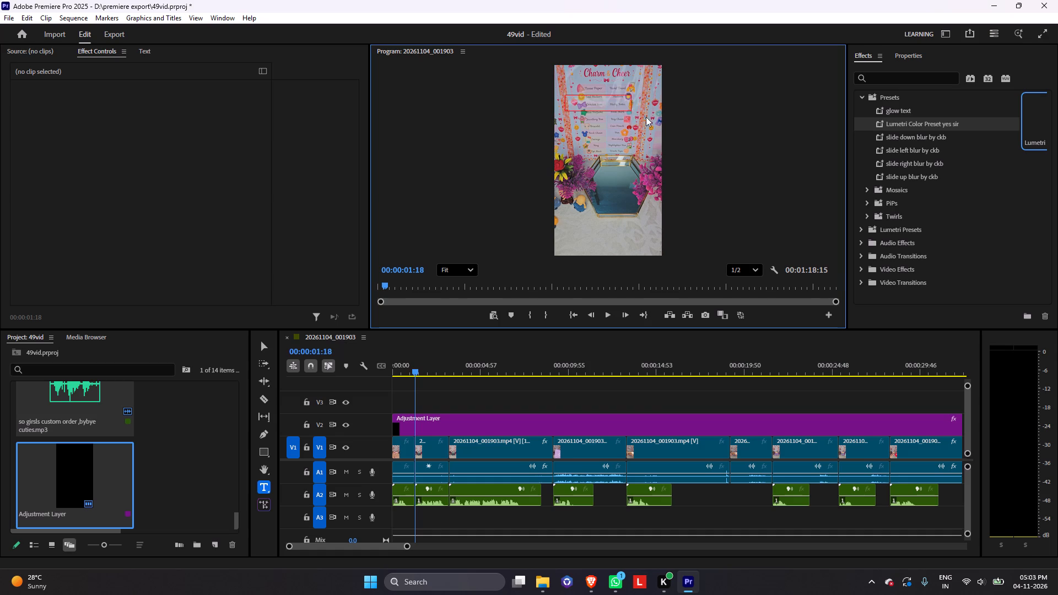
drag(646, 117, 658, 114)
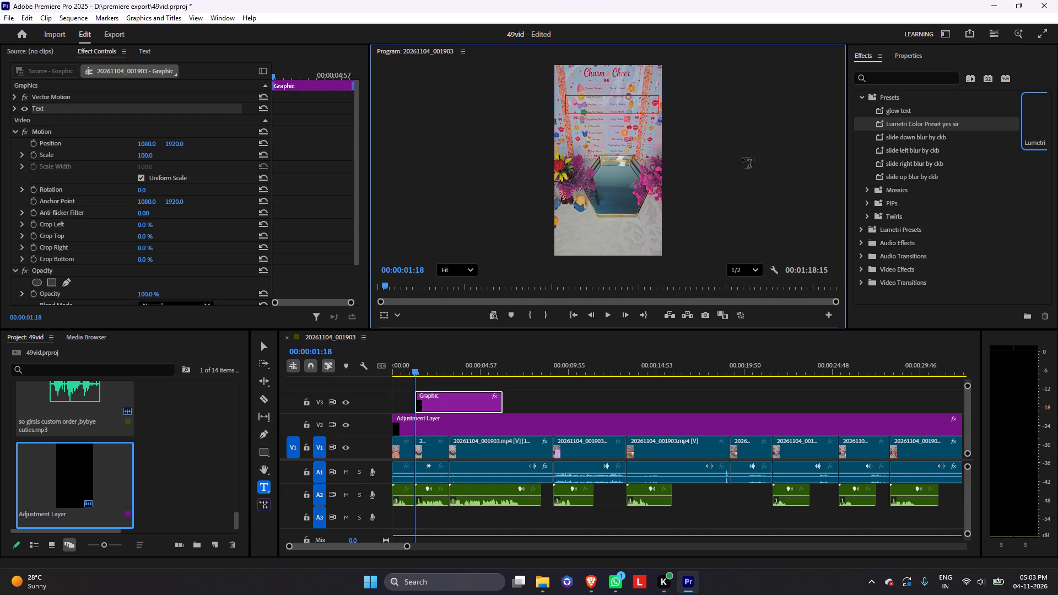
key(shift+t)
text(hank you)
key(BackSpace)
key(BackSpace)
key(BackSpace)
key(space)
click(520, 516)
Play the voiceover from 00:00:01:18, return there, and extend the title text to "Thank for 2nd order".
key(space)
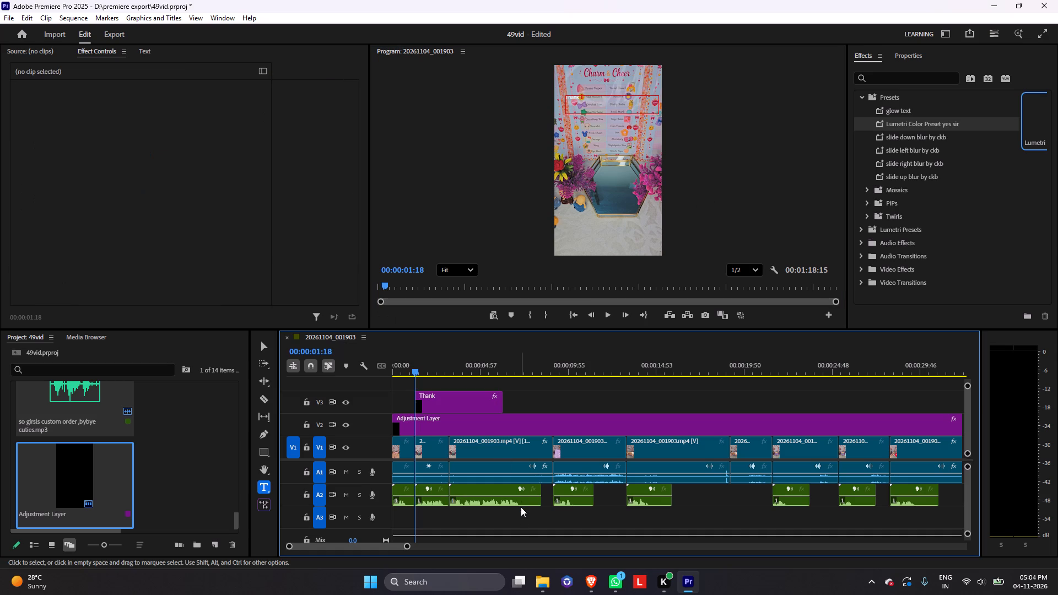
key(space)
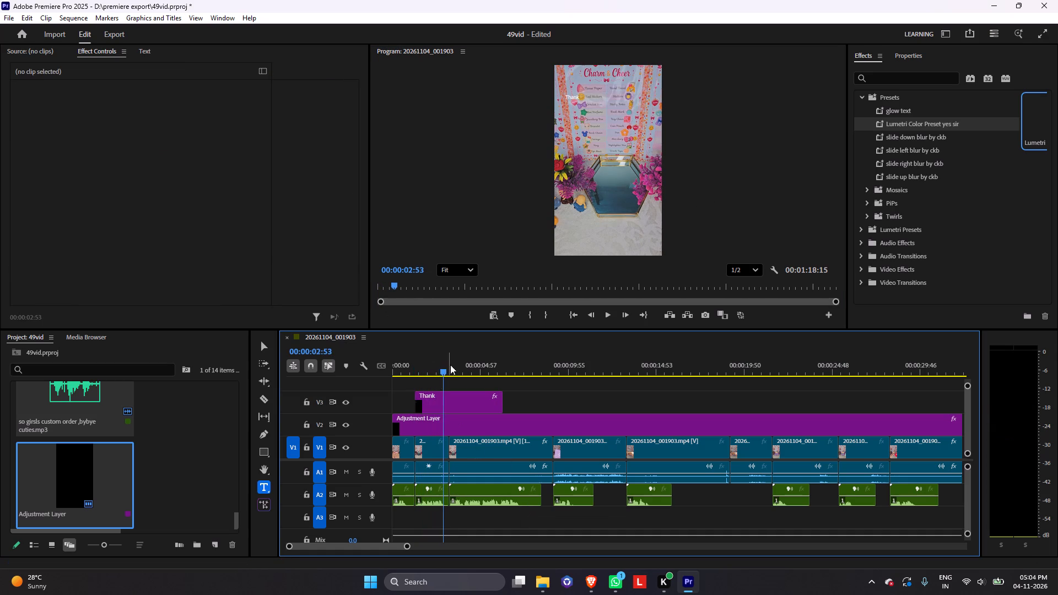
shift+drag(445, 366, 419, 374)
click(438, 400)
click(581, 95)
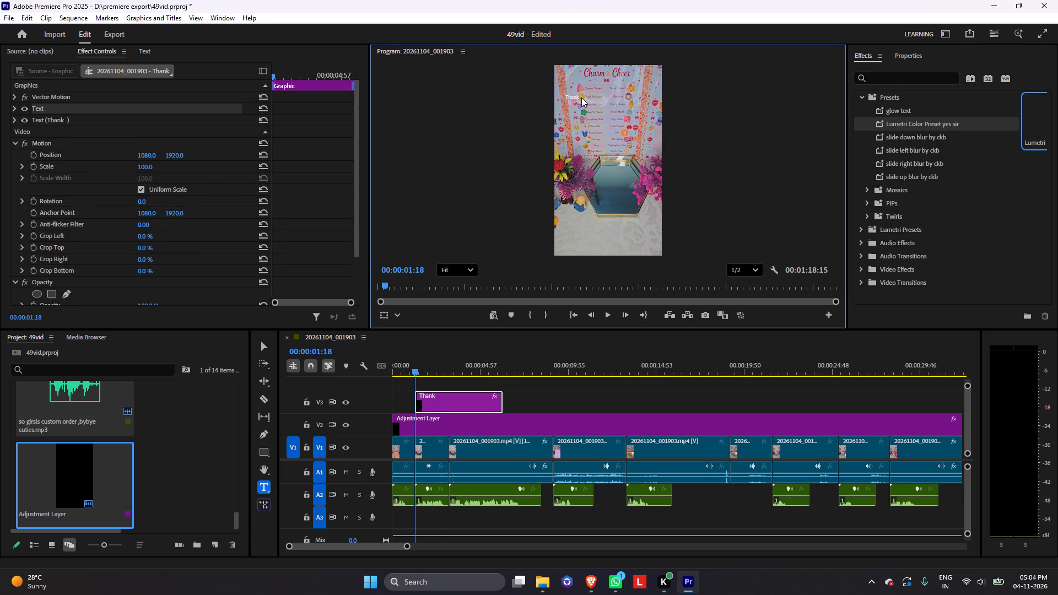
key(ctrl+z)
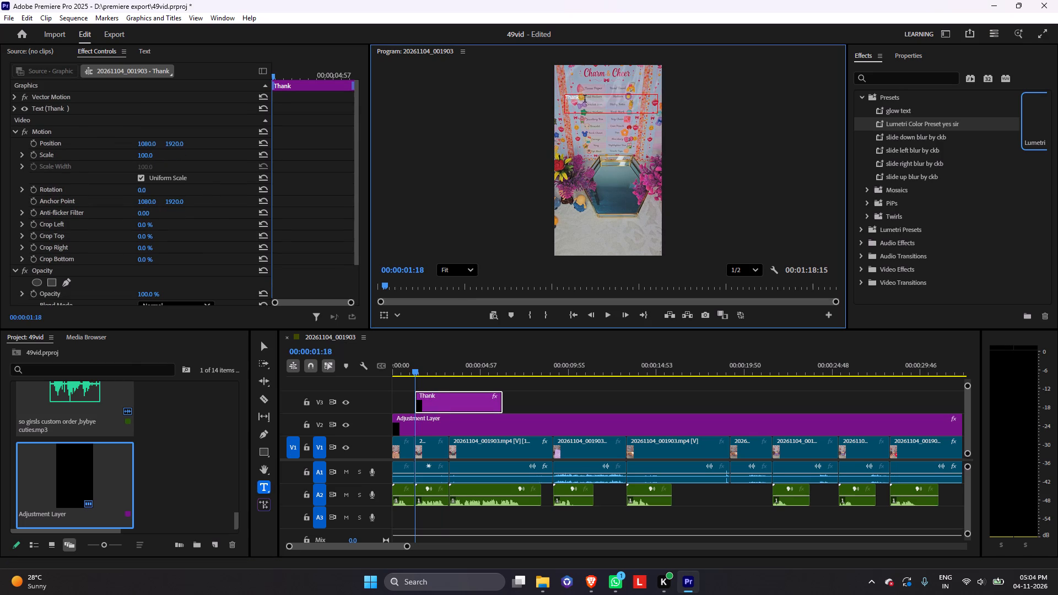
click(582, 99)
text(for)
key(space)
text(2nd order)
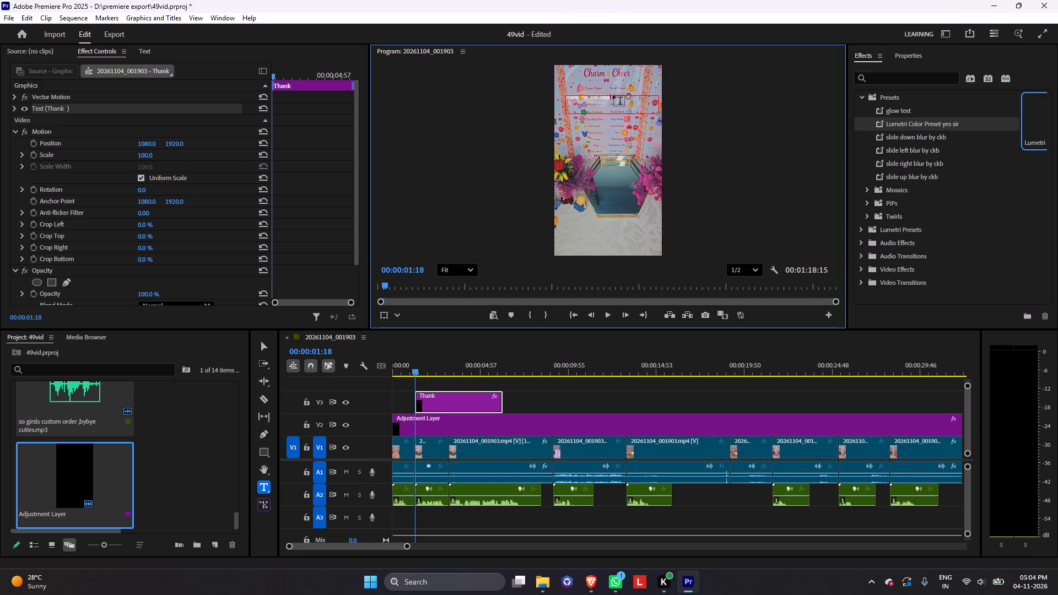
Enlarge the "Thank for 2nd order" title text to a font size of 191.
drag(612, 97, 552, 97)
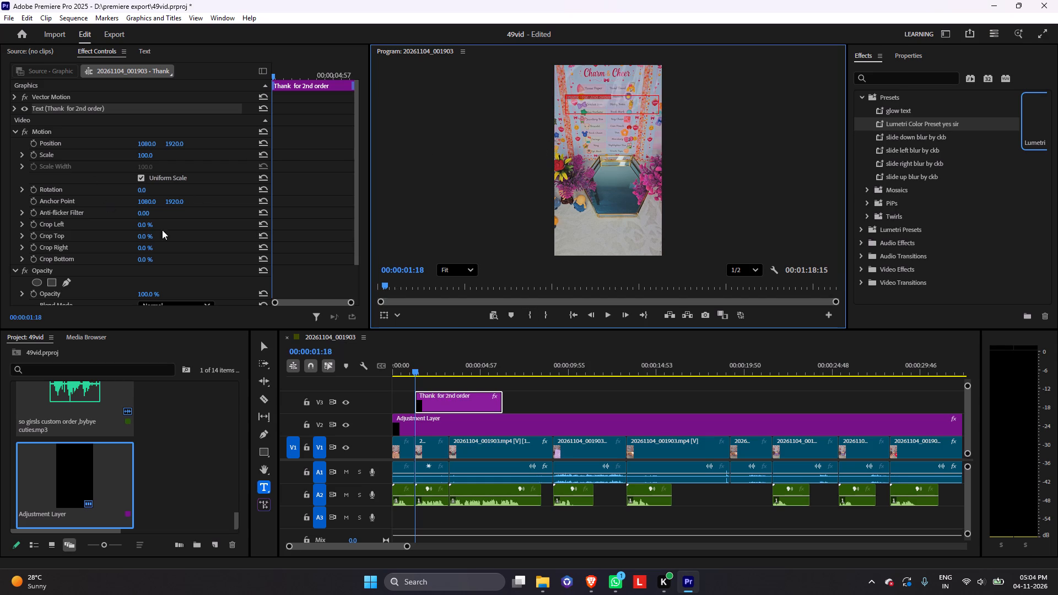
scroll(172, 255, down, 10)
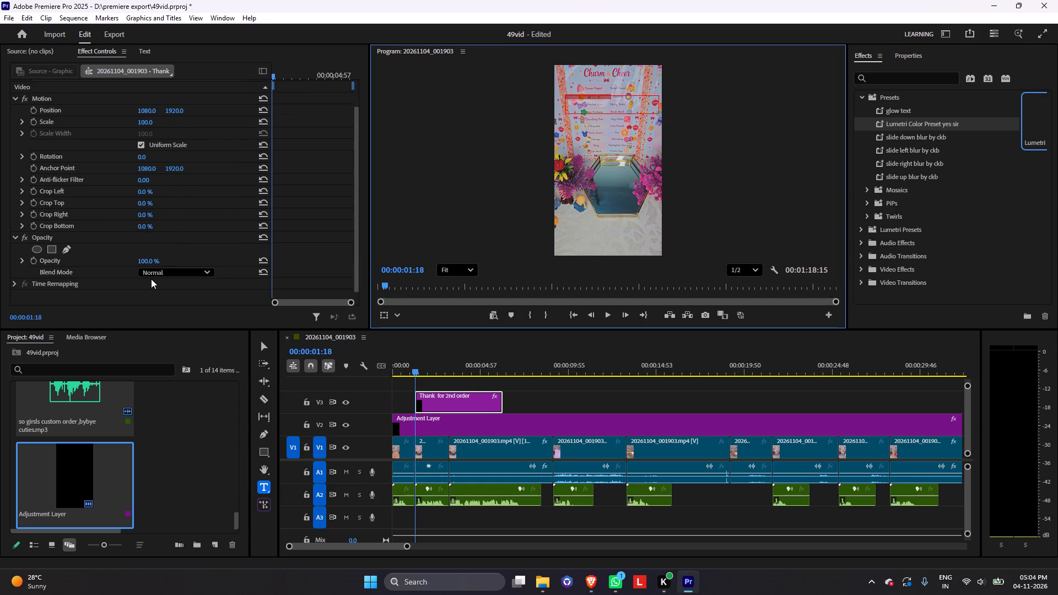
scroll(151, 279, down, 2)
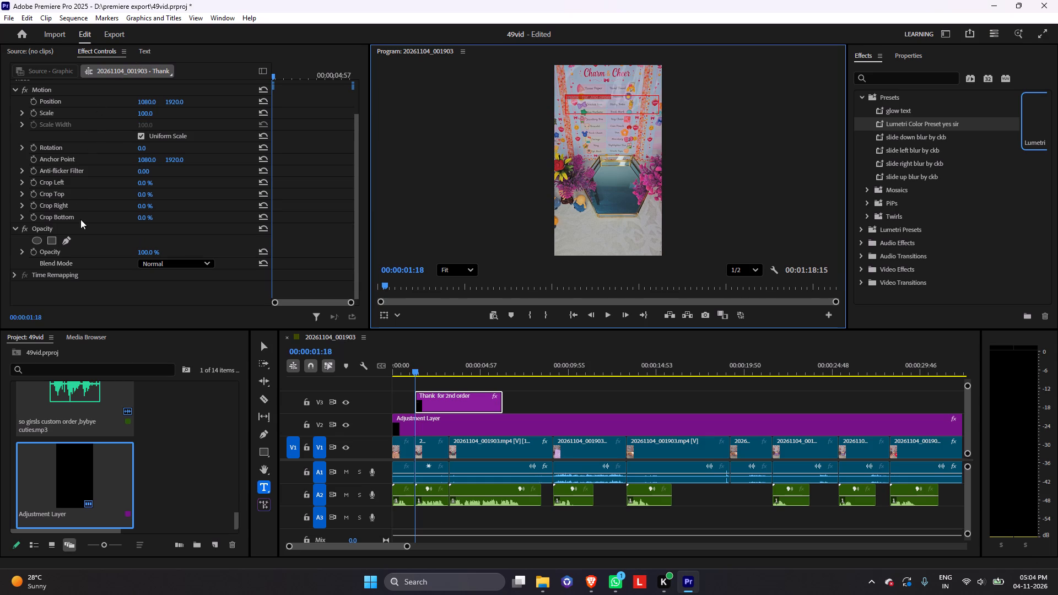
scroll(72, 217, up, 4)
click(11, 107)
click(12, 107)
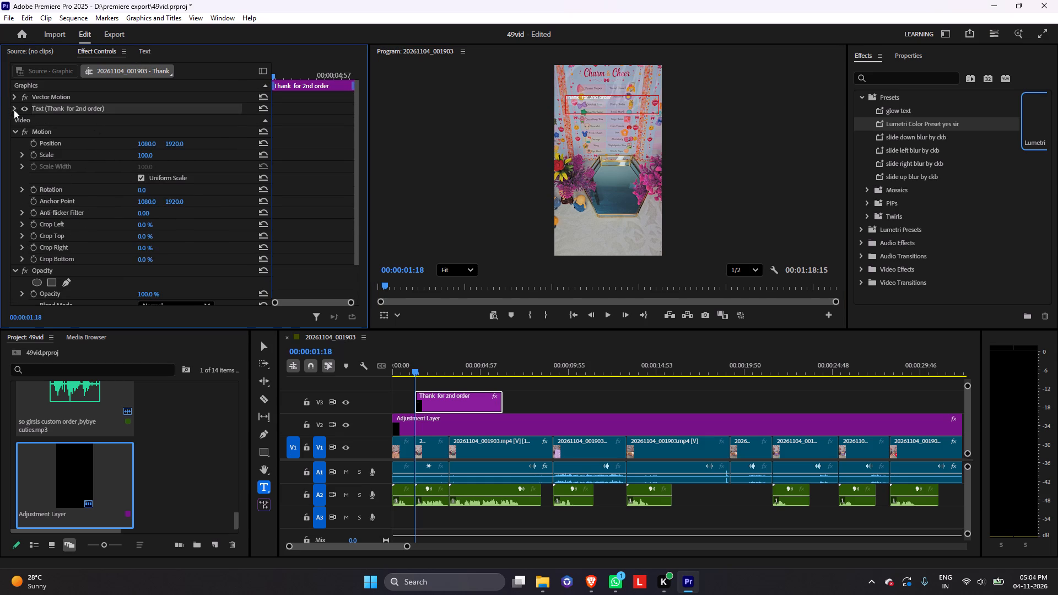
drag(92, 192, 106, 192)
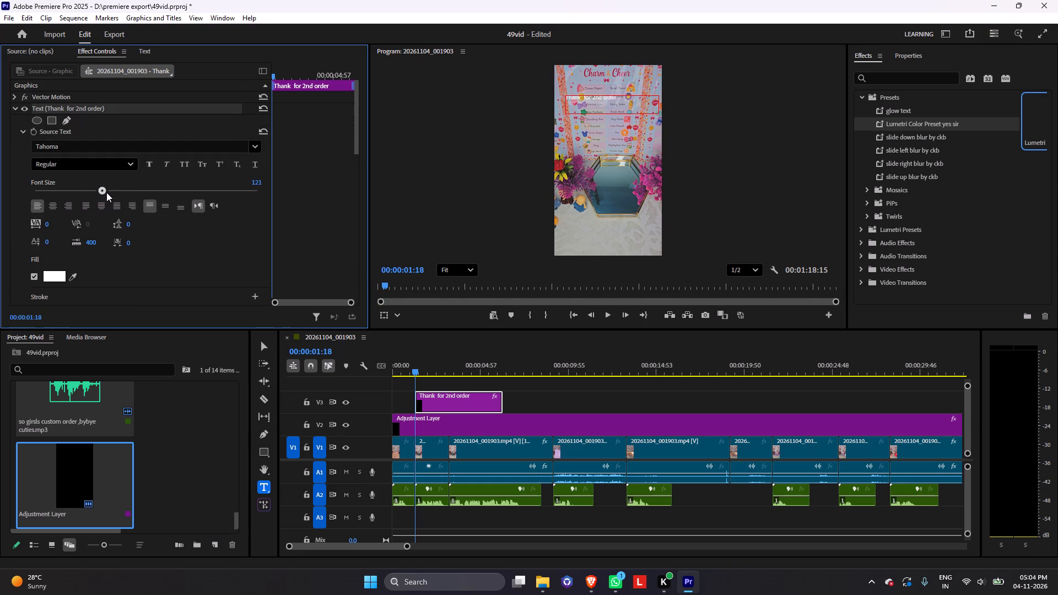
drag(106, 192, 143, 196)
Insert "you" after "Thank" in the title so it reads "Thank you for 2nd order".
click(592, 100)
key(space)
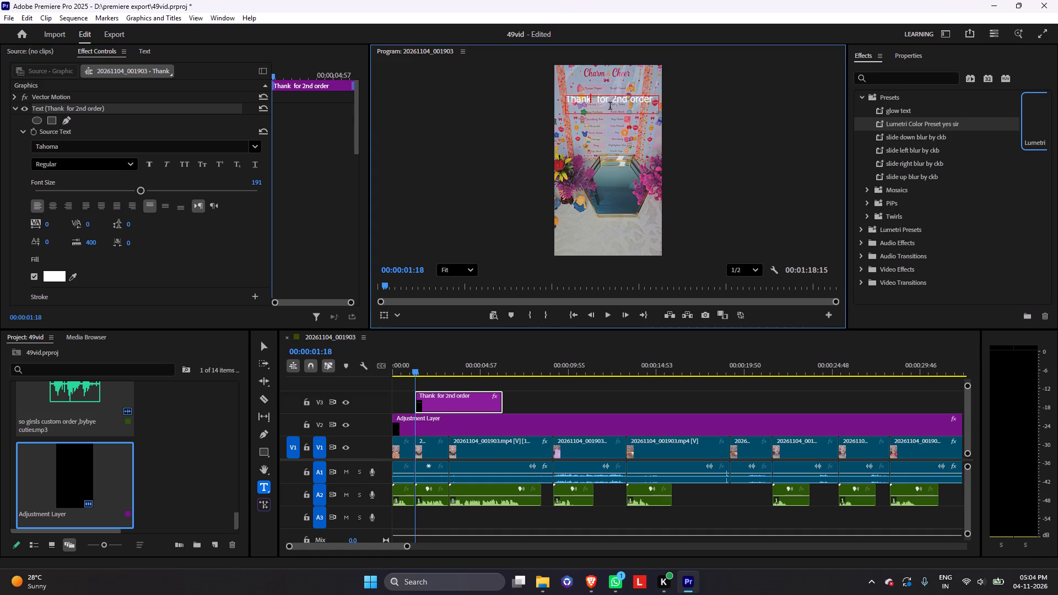
text(you)
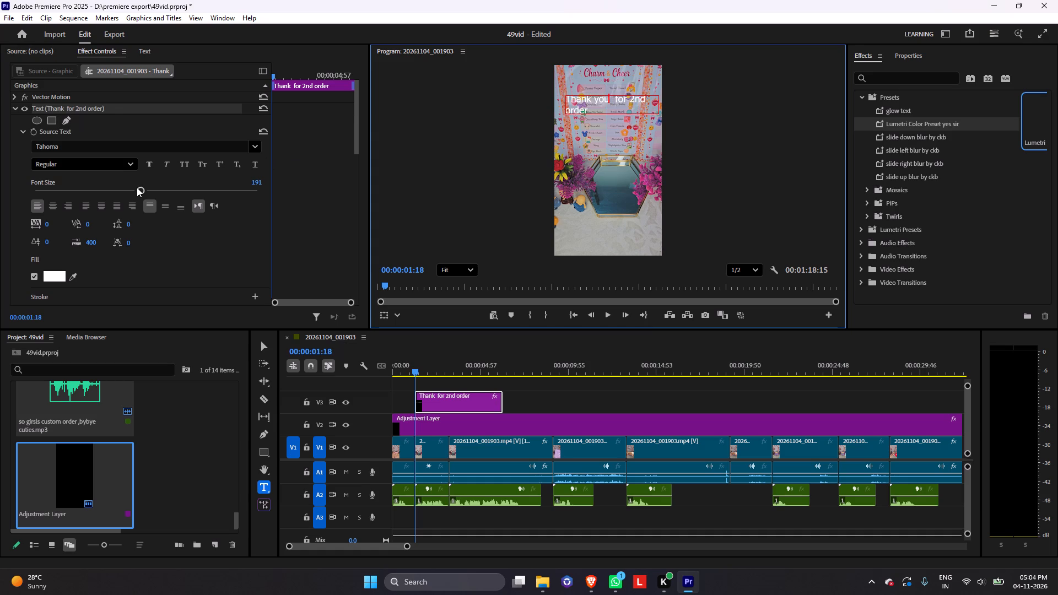
Set the font size of the whole "Thank you for 2nd order" title to 167.
drag(141, 188, 134, 187)
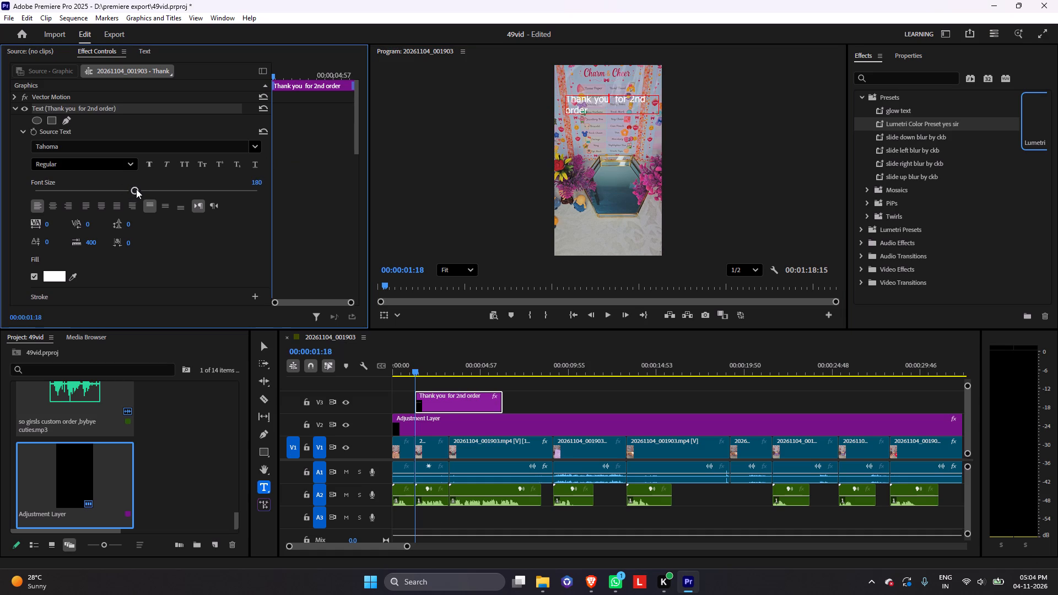
drag(136, 190, 129, 191)
double_click(472, 401)
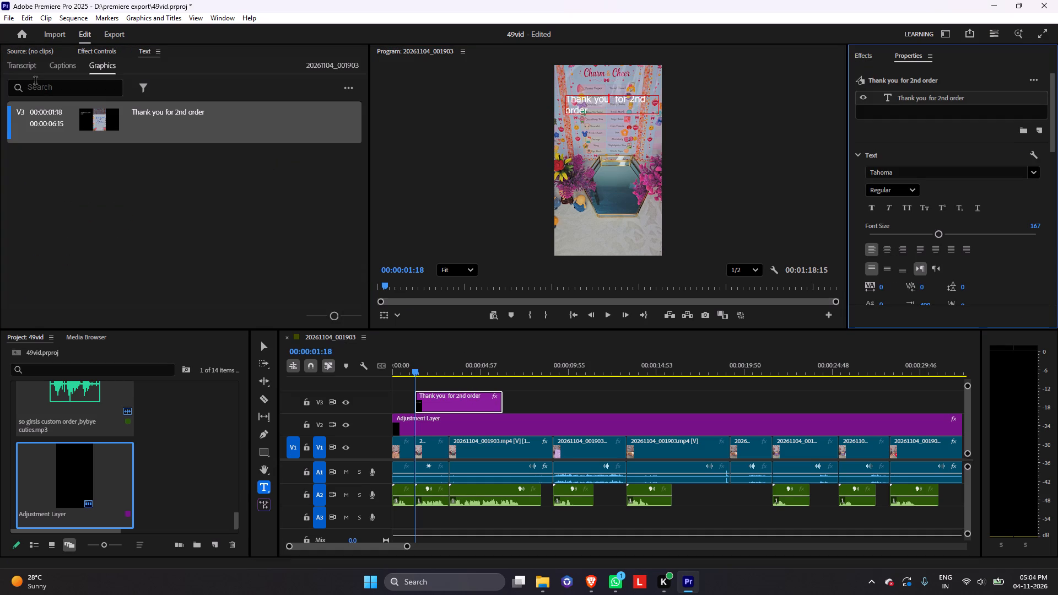
click(90, 51)
drag(589, 112, 525, 99)
drag(138, 193, 125, 193)
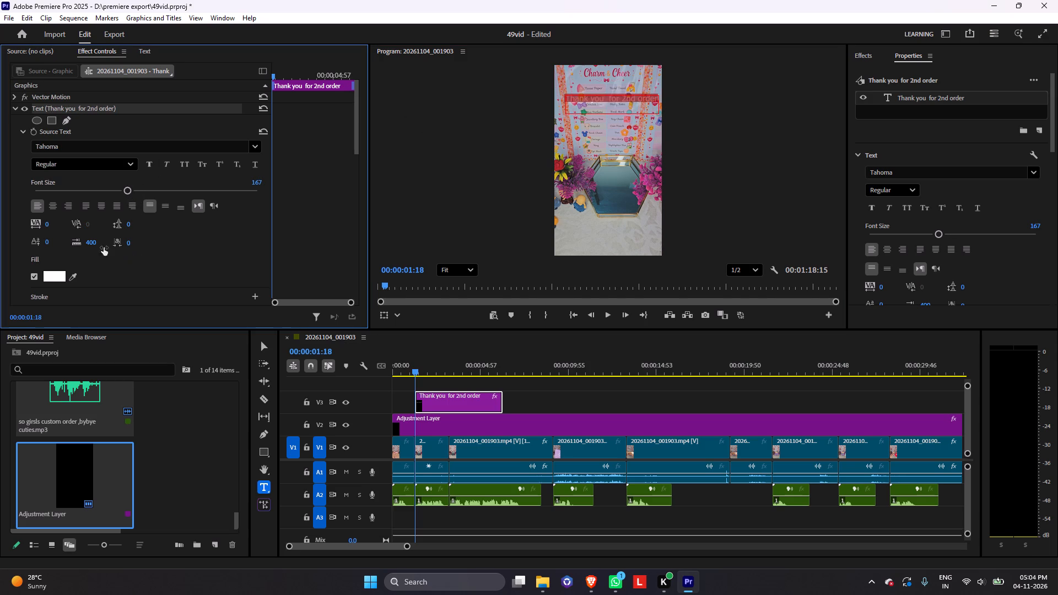
Try faux bold on the title text, remove it, and apply faux italic instead.
click(152, 166)
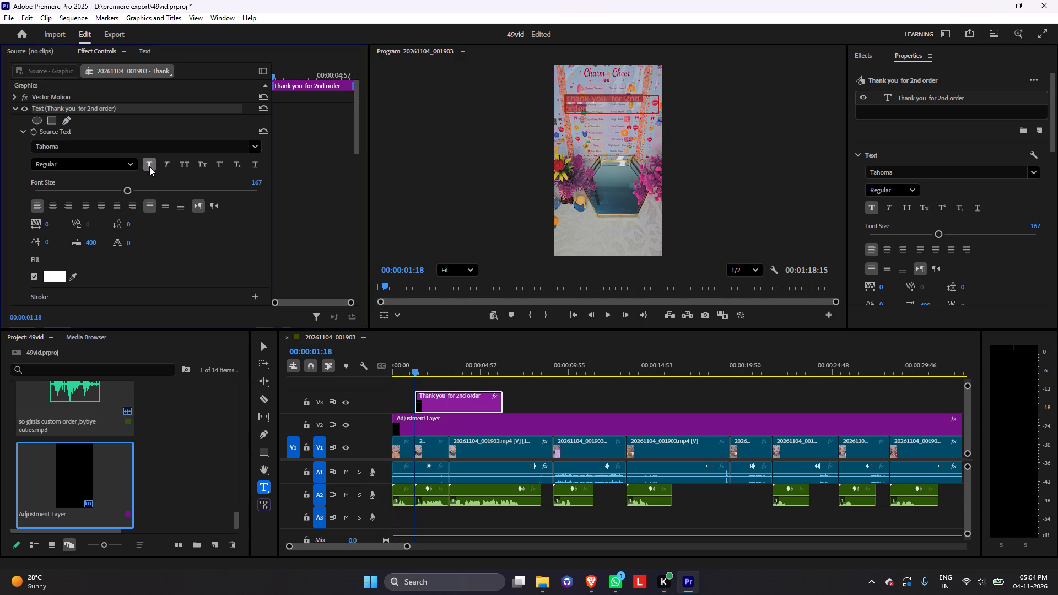
click(151, 166)
click(163, 166)
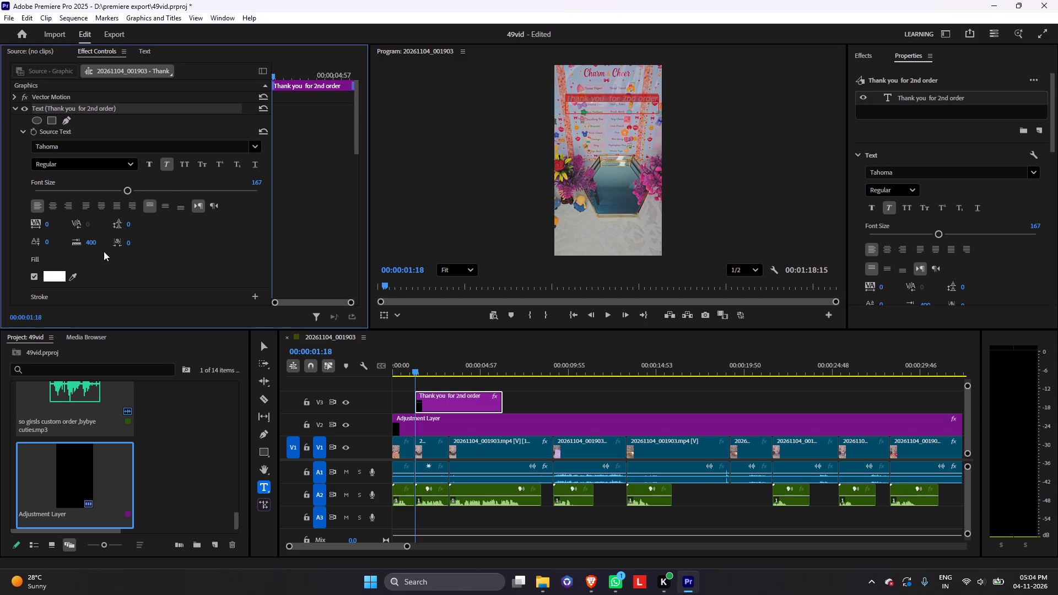
Change the title text's fill color to black.
scroll(115, 273, down, 3)
click(47, 241)
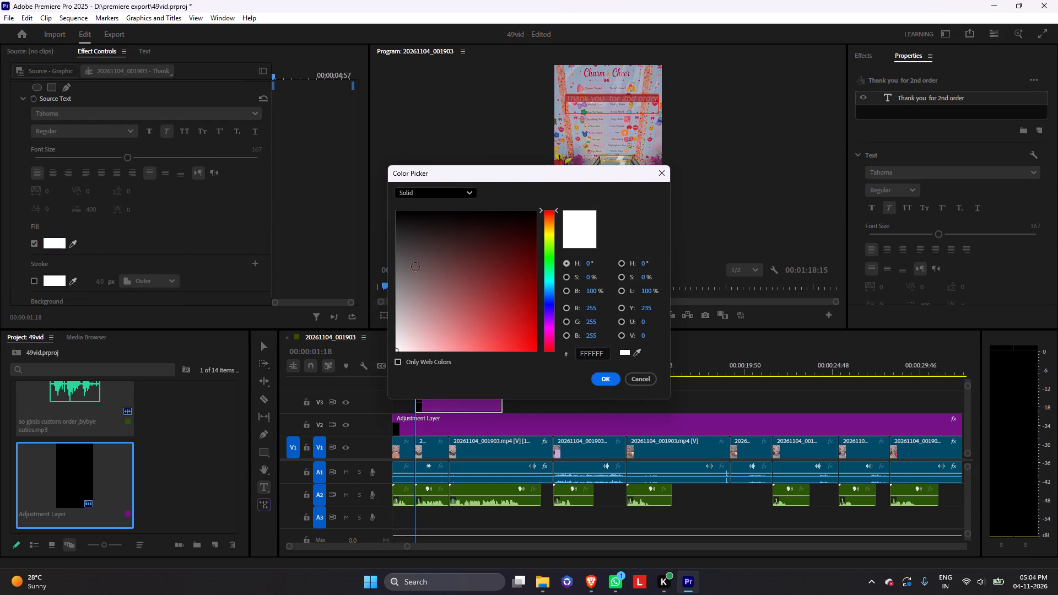
drag(420, 241, 358, 186)
click(599, 379)
scroll(114, 165, up, 2)
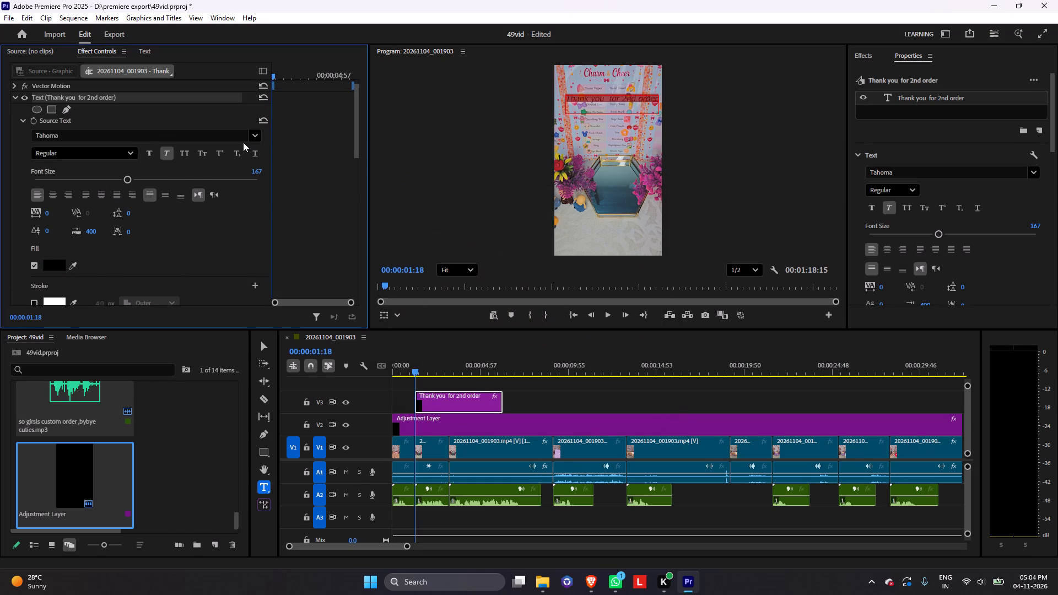
Change the "Thank you for 2nd order" title's font to Showcard Gothic.
click(250, 134)
scroll(139, 247, up, 14)
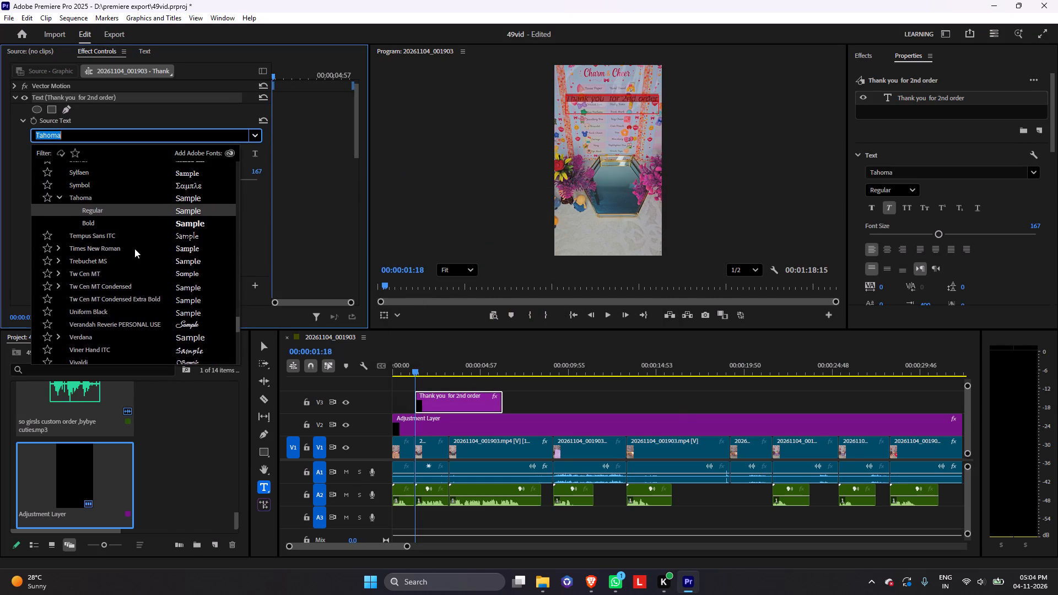
scroll(134, 248, up, 13)
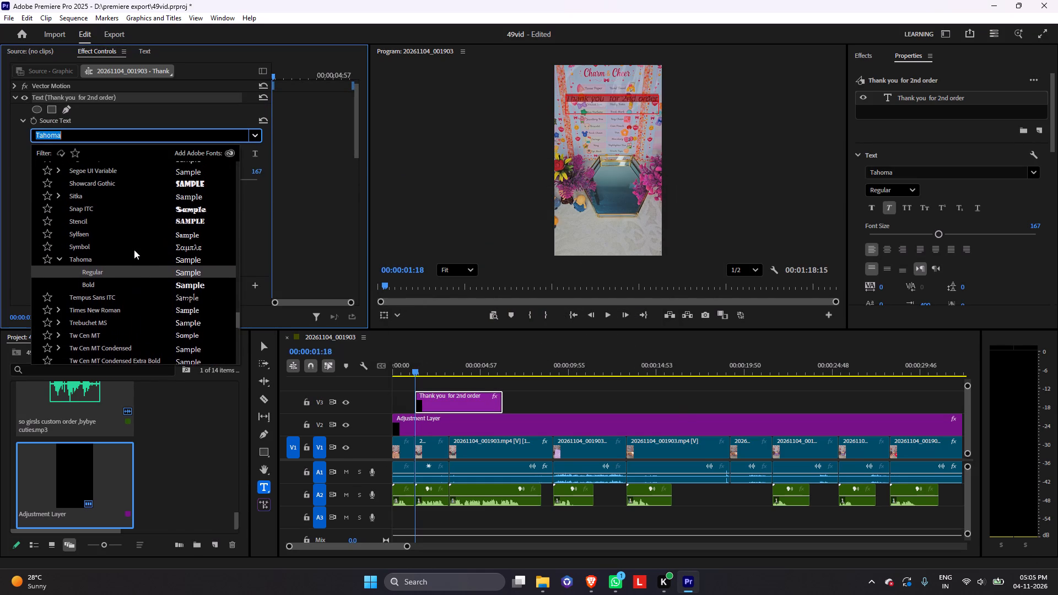
scroll(134, 250, up, 5)
scroll(134, 250, down, 16)
scroll(132, 251, up, 4)
scroll(132, 251, down, 7)
scroll(131, 253, up, 4)
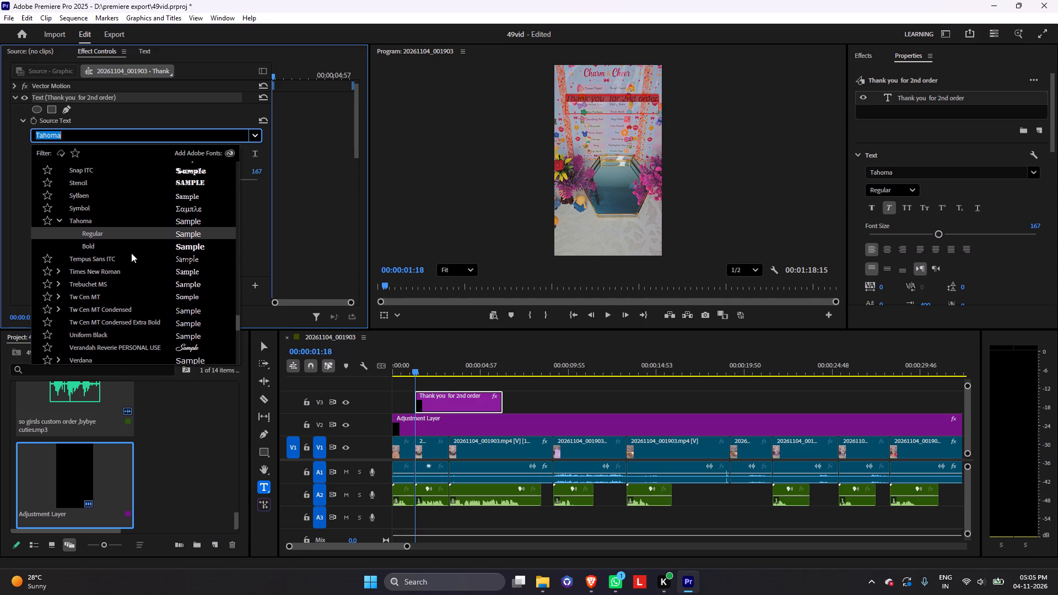
scroll(131, 253, up, 17)
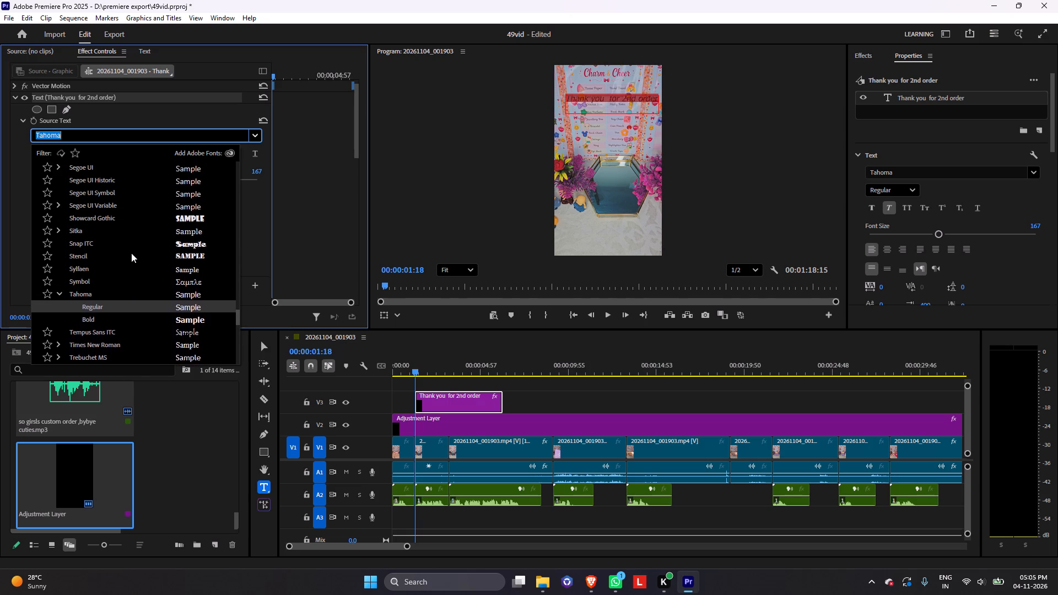
scroll(131, 253, up, 18)
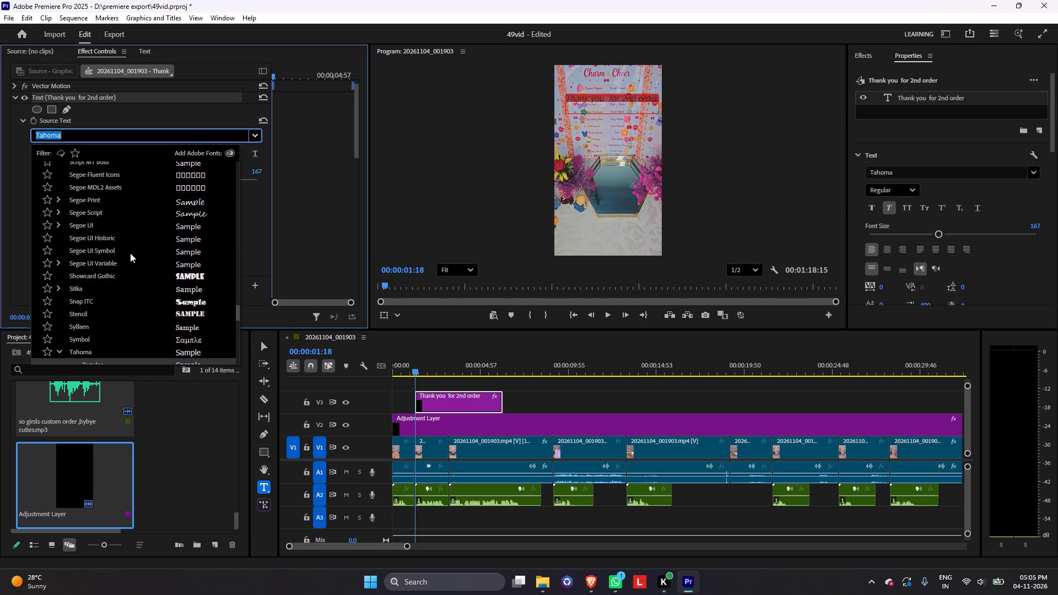
click(117, 282)
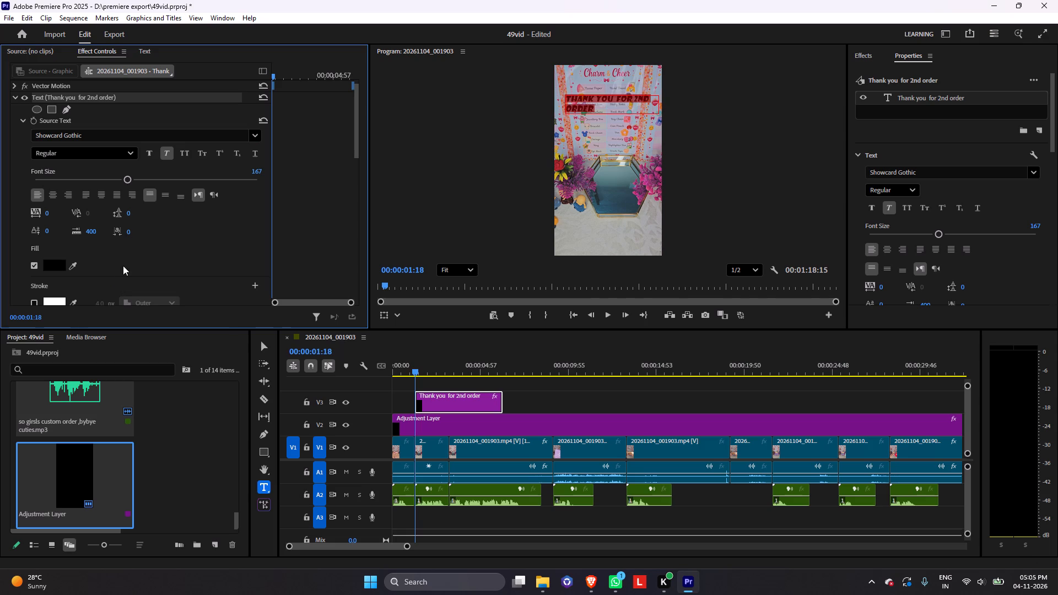
Reduce the title text's font size to 126 so it fits on one line.
drag(126, 180, 121, 181)
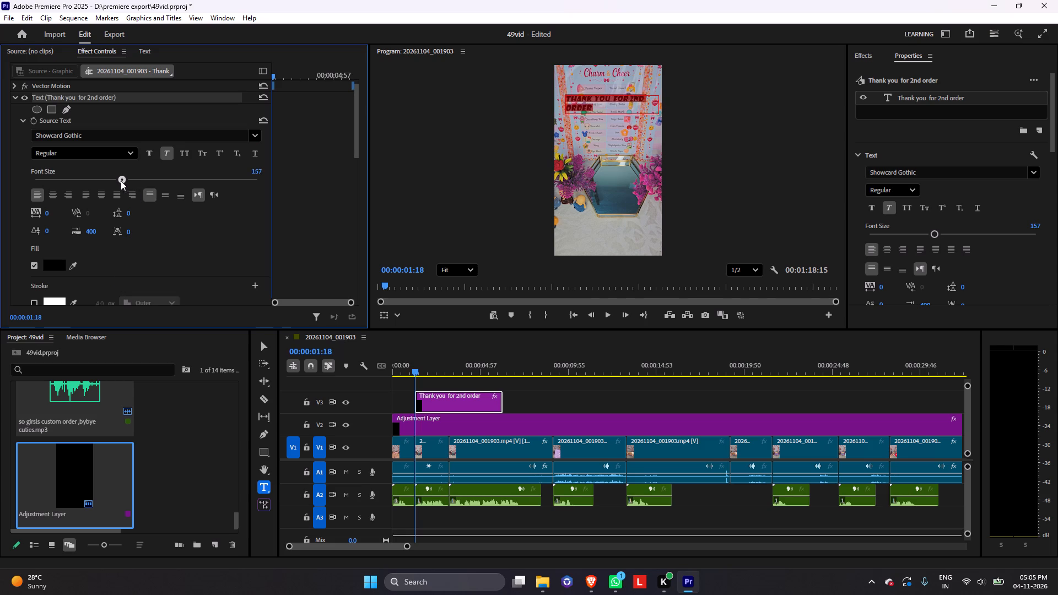
drag(121, 181, 103, 182)
click(209, 280)
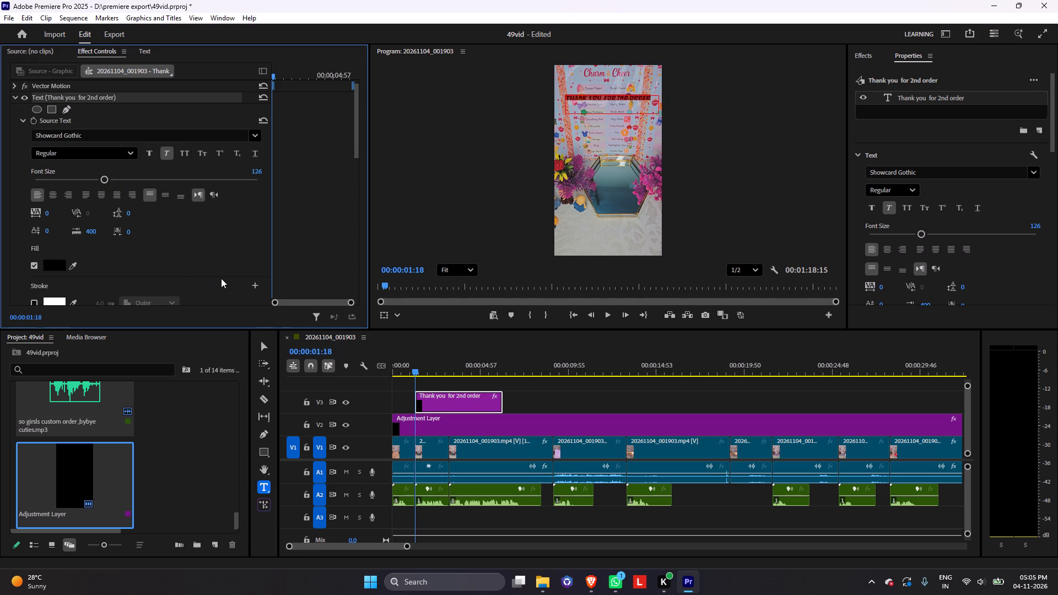
click(220, 248)
click(324, 252)
click(514, 419)
click(480, 399)
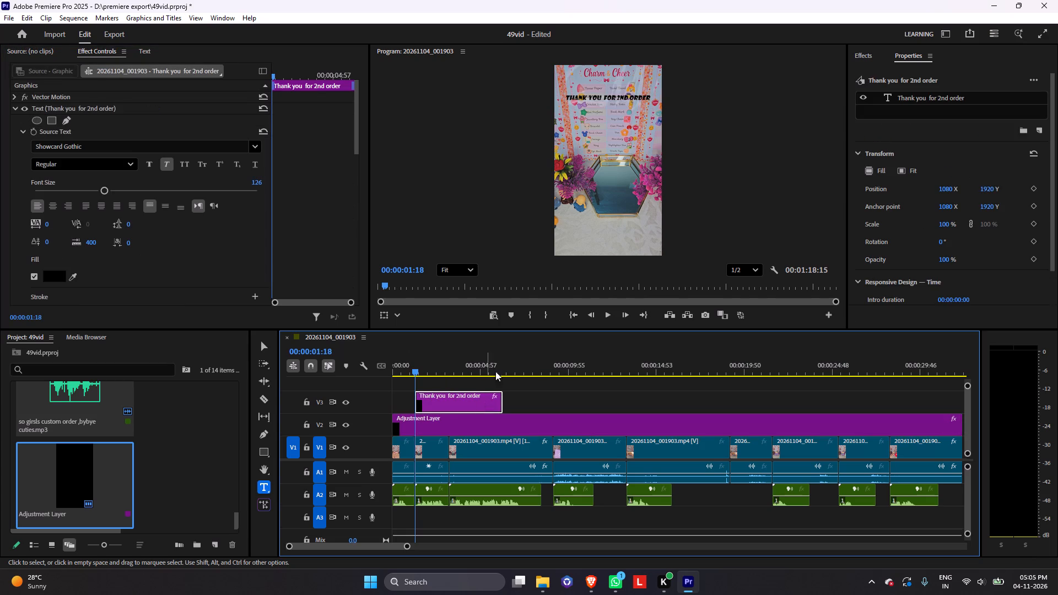
Move the title slightly down and left in the frame, to about position 100.5, 810.4.
key(v)
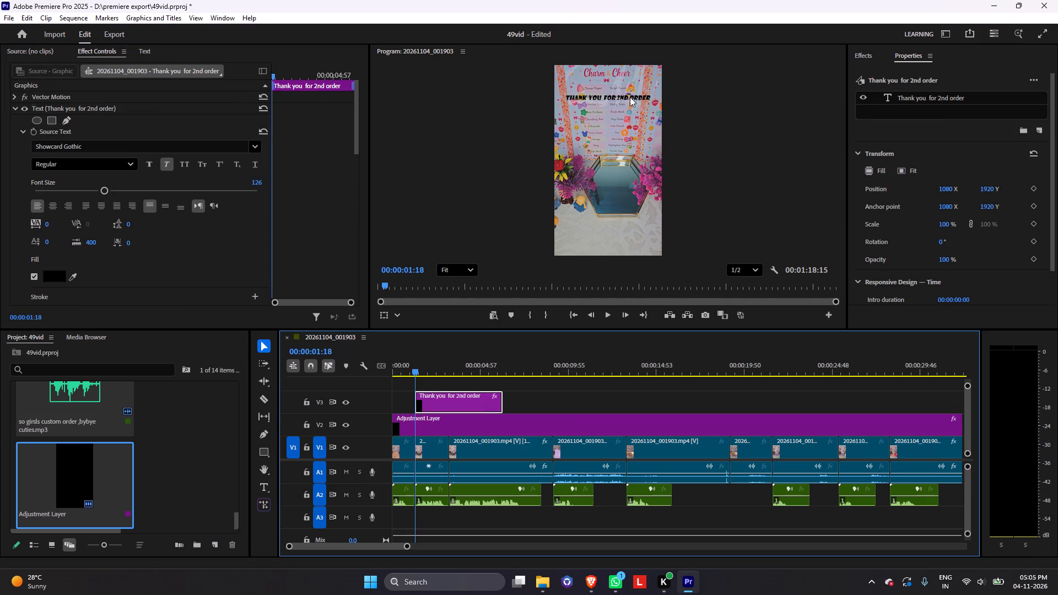
click(630, 97)
drag(658, 115, 670, 126)
drag(625, 101, 619, 111)
Set the title text's scale to 118.
key(s)
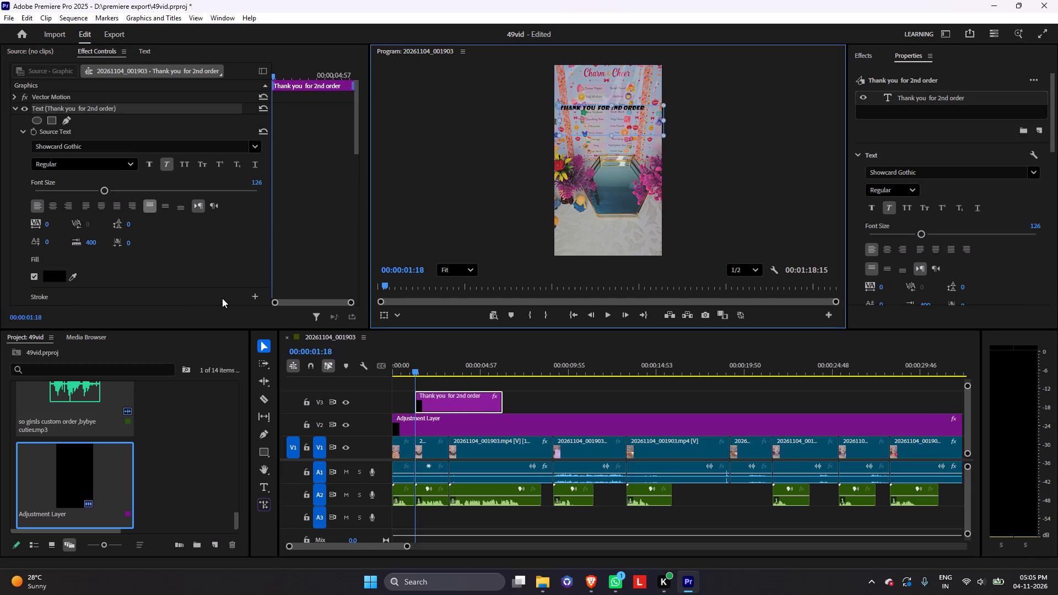
scroll(131, 176, up, 6)
scroll(91, 222, down, 9)
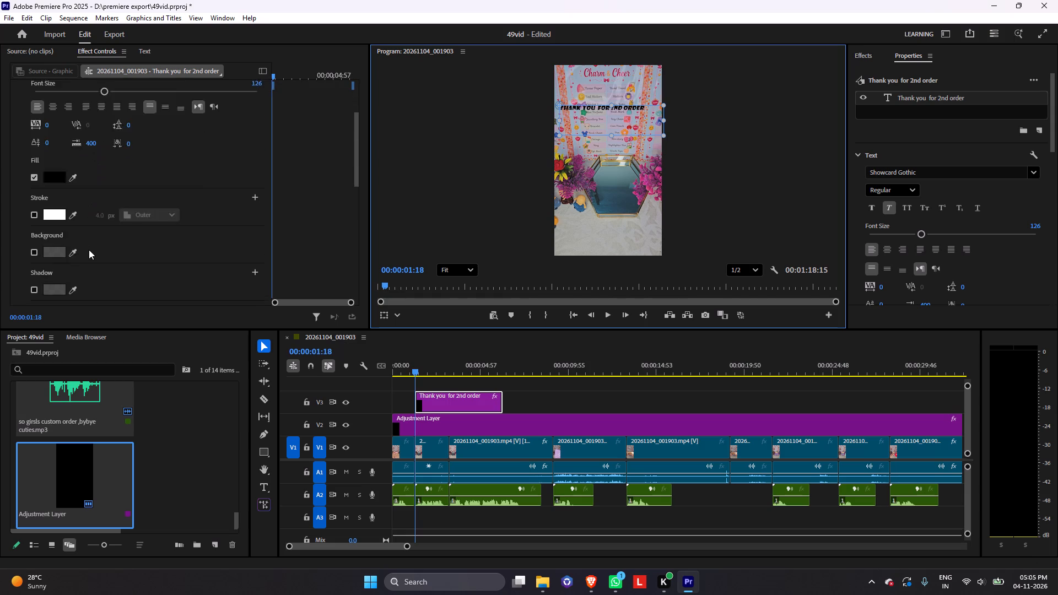
scroll(89, 250, down, 11)
drag(146, 231, 153, 231)
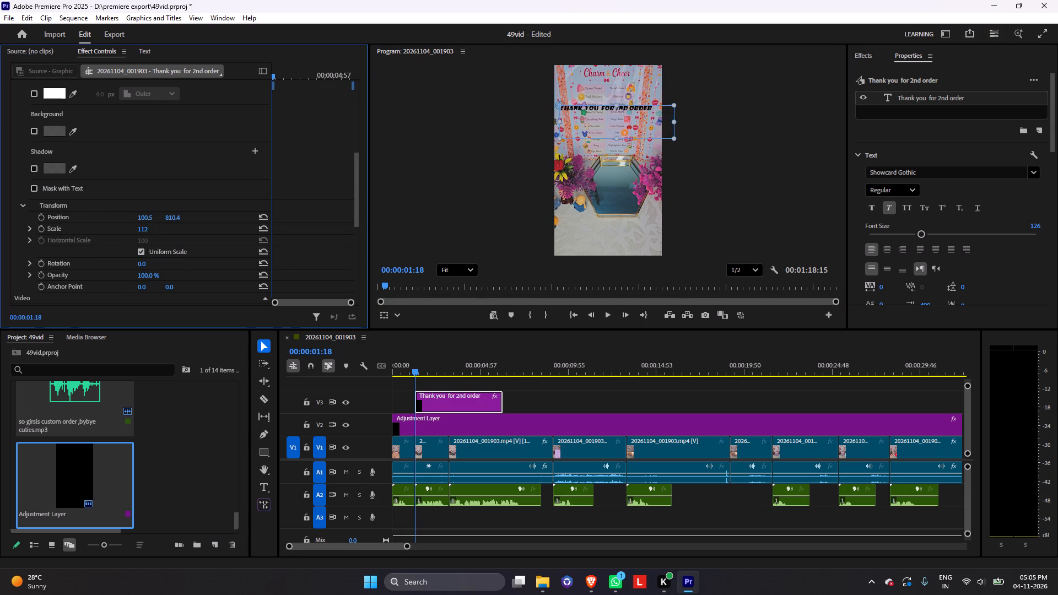
drag(153, 231, 158, 233)
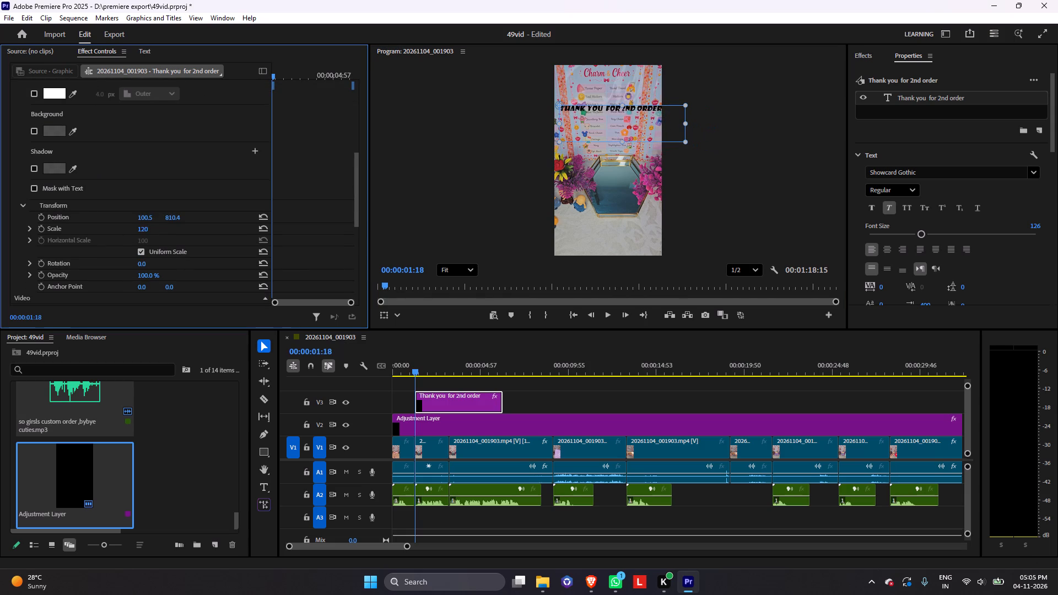
drag(158, 233, 156, 233)
click(759, 220)
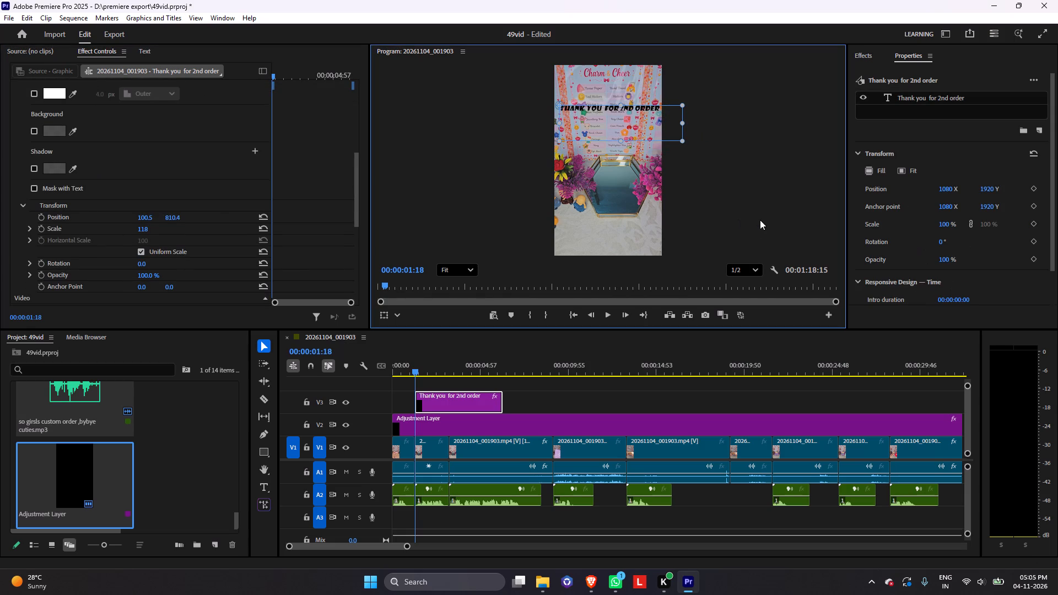
Nudge the enlarged title to about position 56.5, 821.4 so it sits centered across the frame.
click(628, 106)
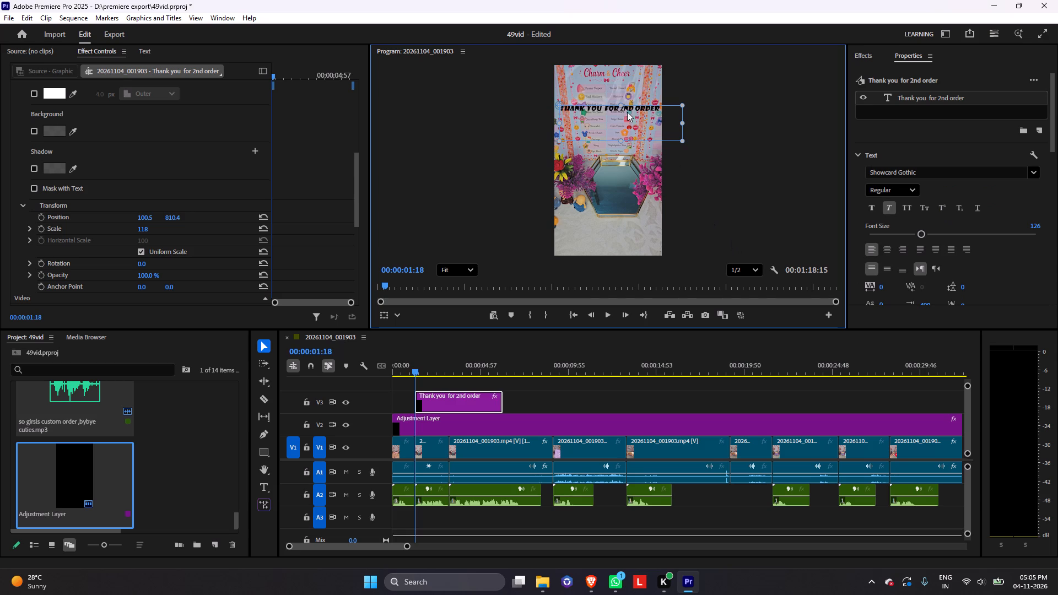
click(637, 113)
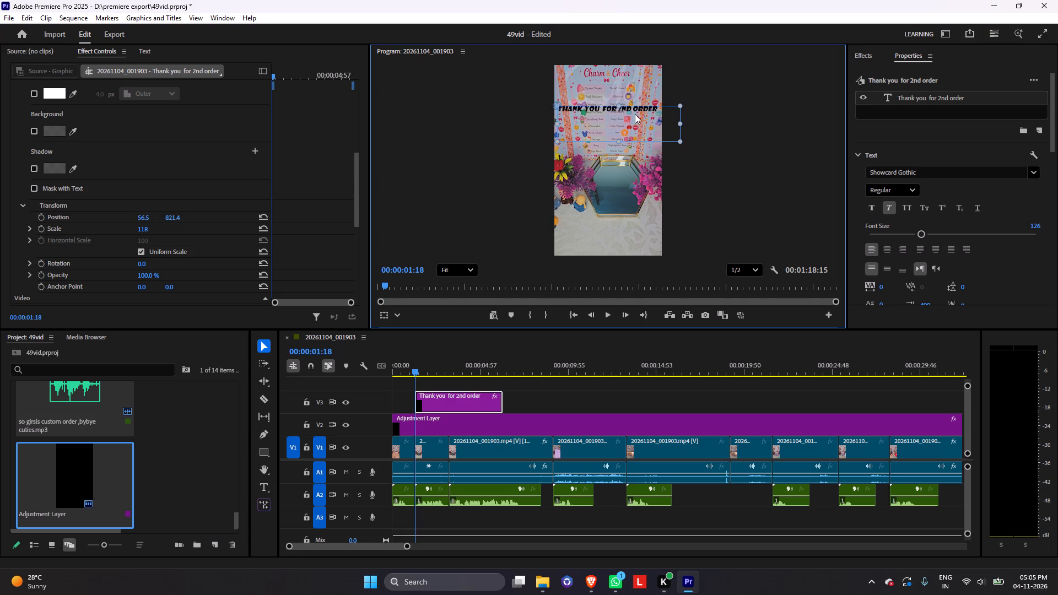
Apply the "slide down blur by ckb" preset to the title clip and preview the animation from the clip's start.
click(868, 53)
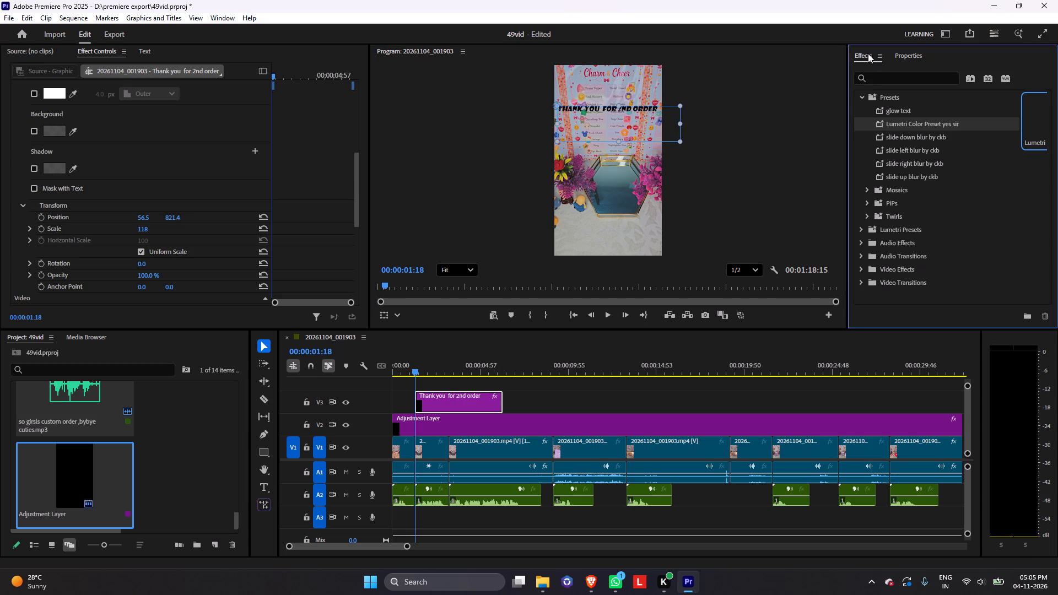
click(862, 97)
click(863, 95)
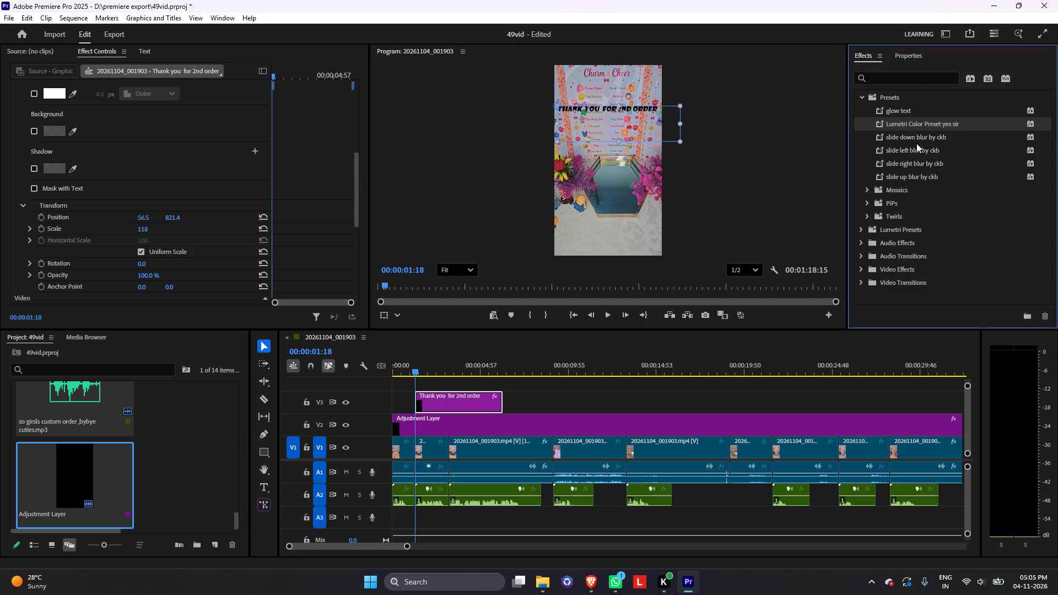
drag(913, 138, 451, 394)
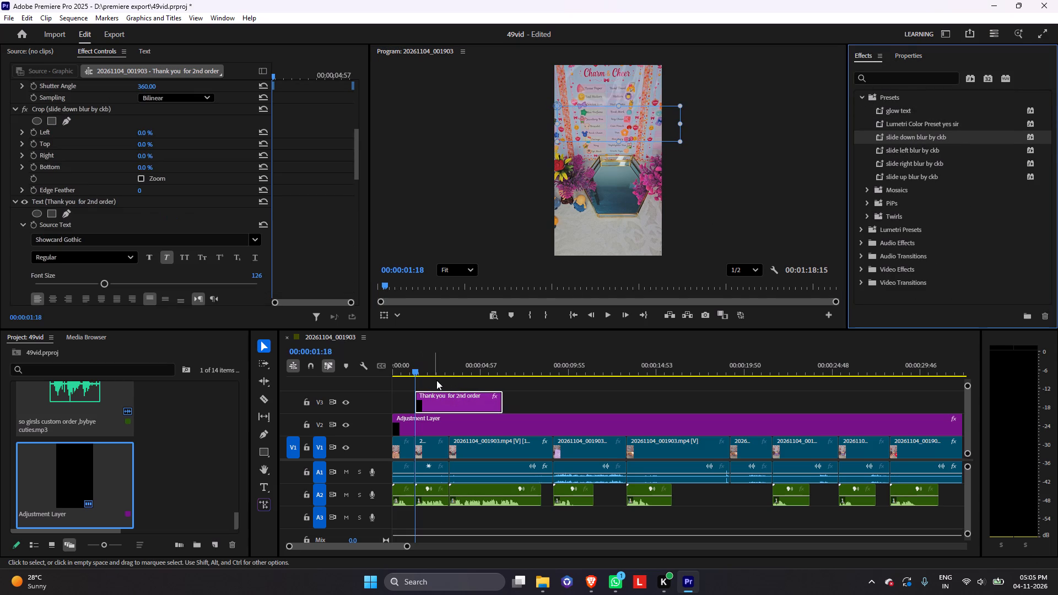
key(space)
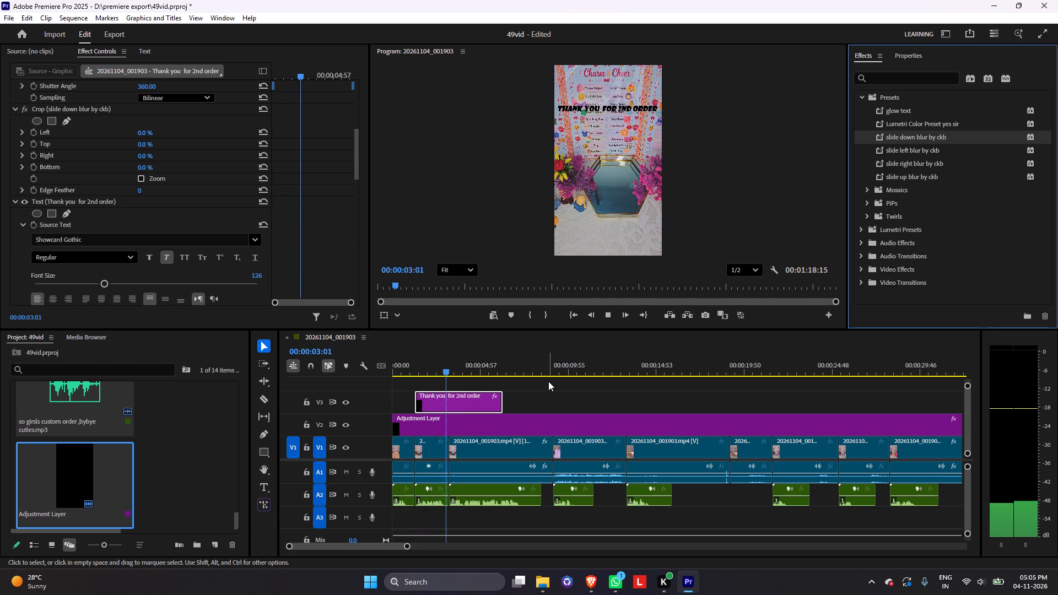
key(space)
drag(450, 369, 418, 375)
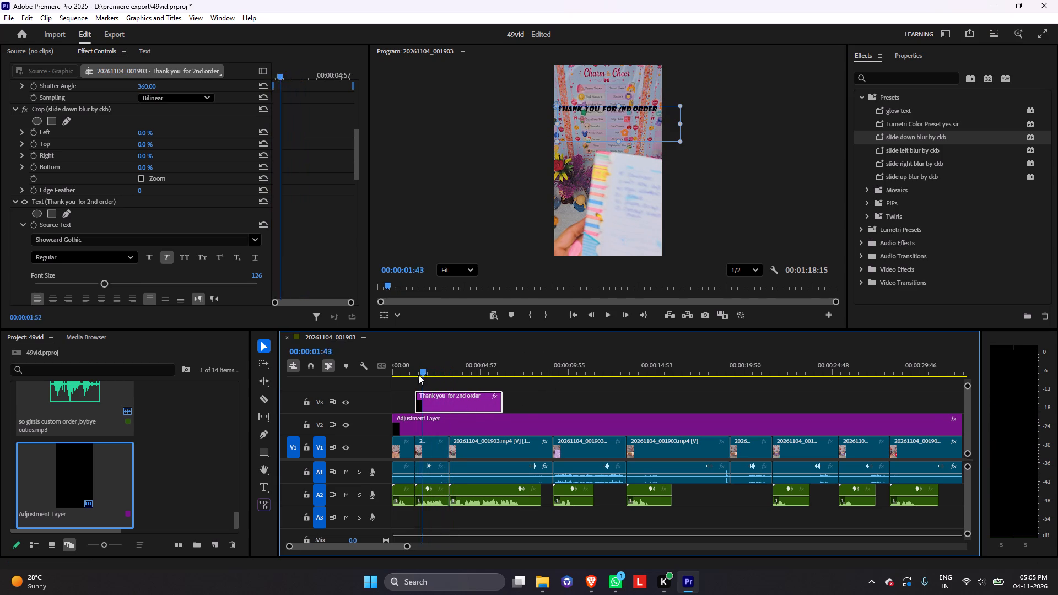
drag(418, 375, 414, 375)
Draw a thin, nearly full-width rectangle over the title text, centered at about 1101.5, 821, at around 00:00:01:28.
click(268, 453)
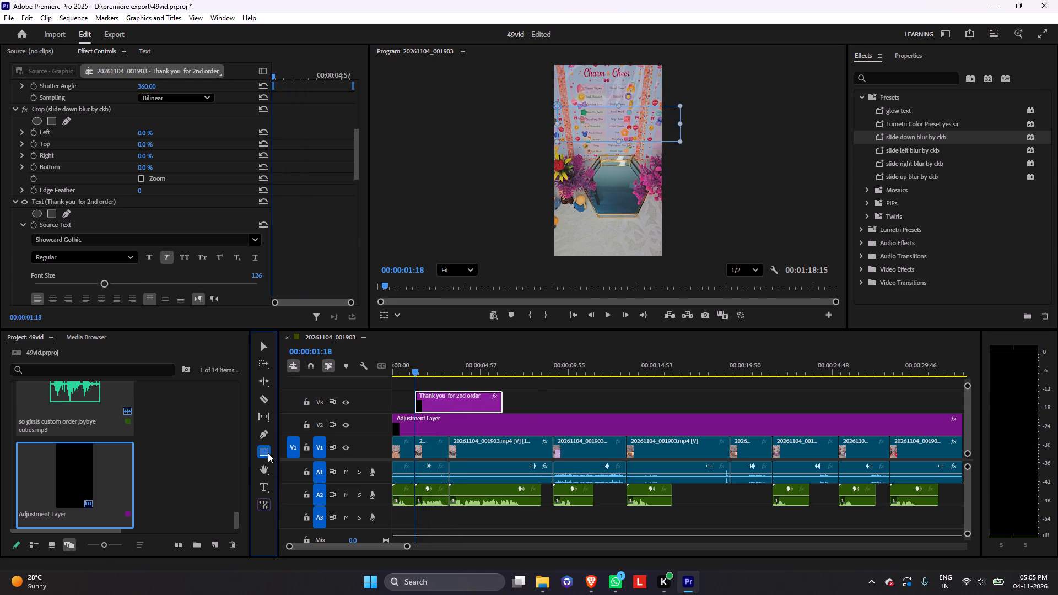
click(413, 370)
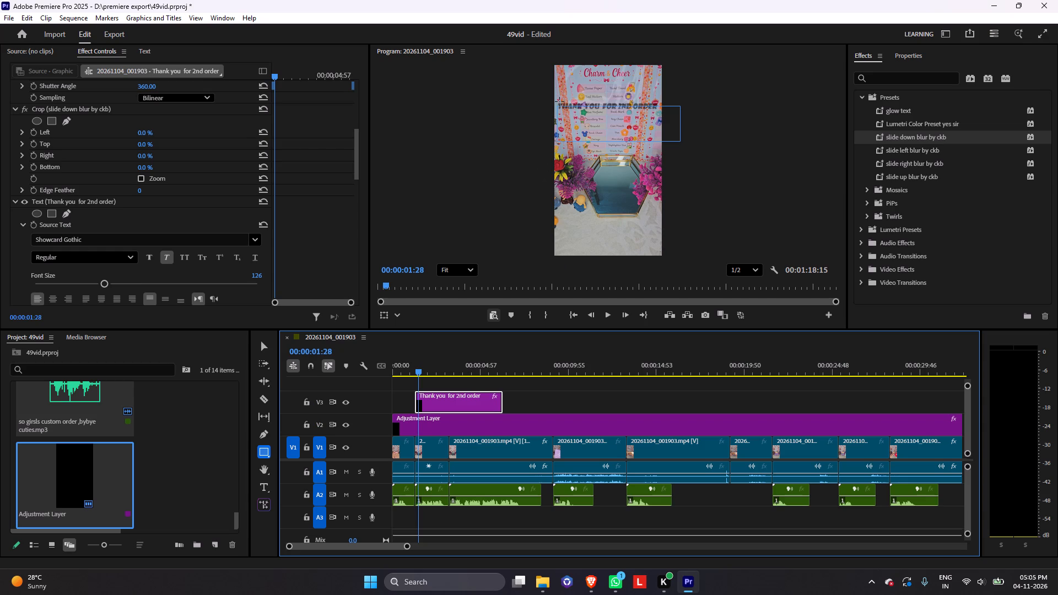
drag(559, 101, 655, 109)
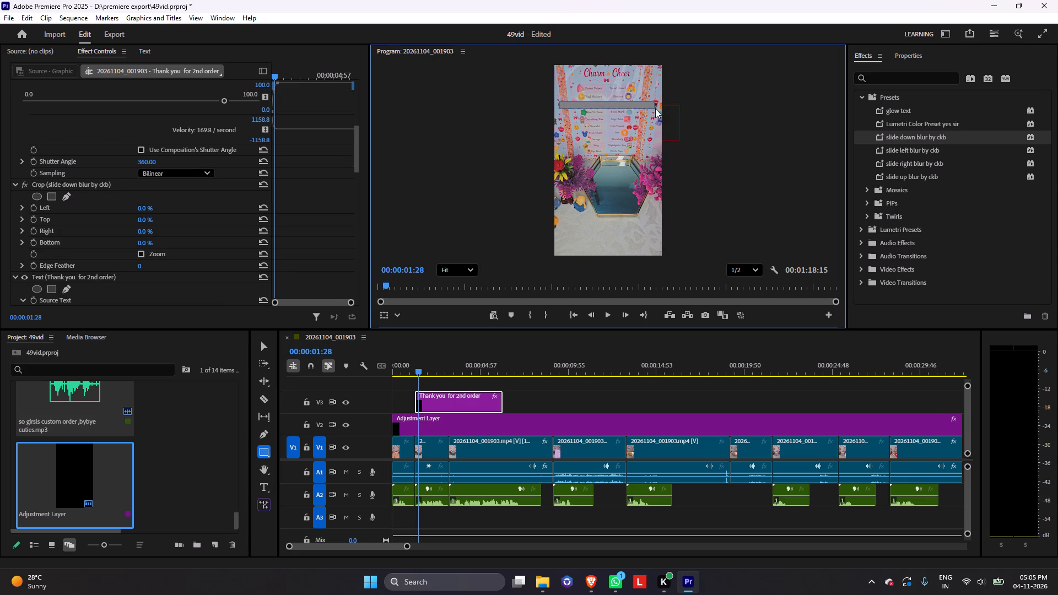
drag(655, 109, 659, 110)
Set the rectangle shape's fill color to white (FFFFFF).
scroll(89, 218, down, 5)
scroll(88, 218, down, 20)
scroll(88, 218, down, 2)
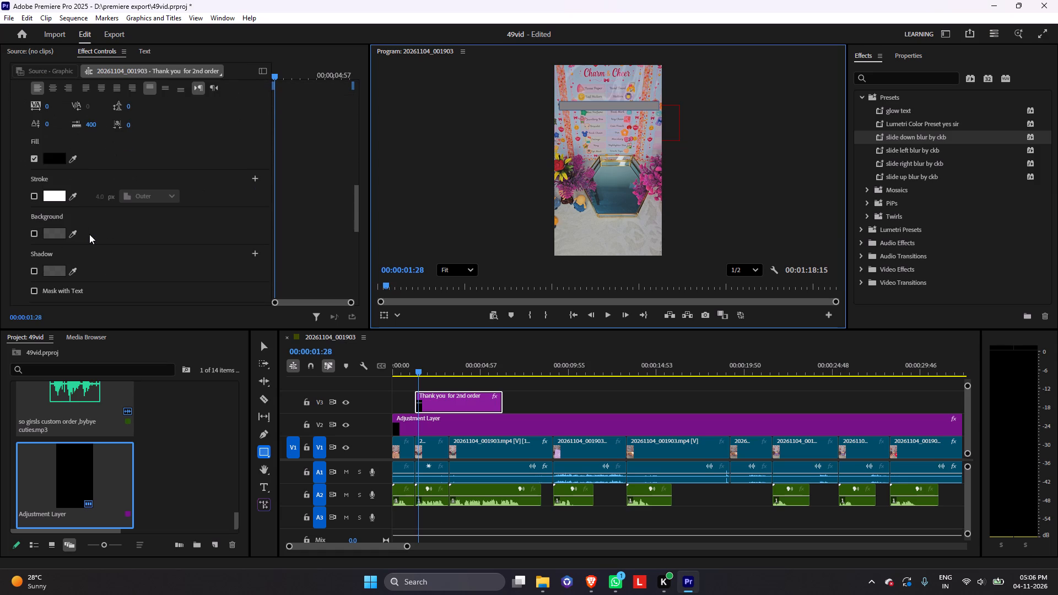
scroll(90, 235, up, 7)
scroll(93, 246, up, 18)
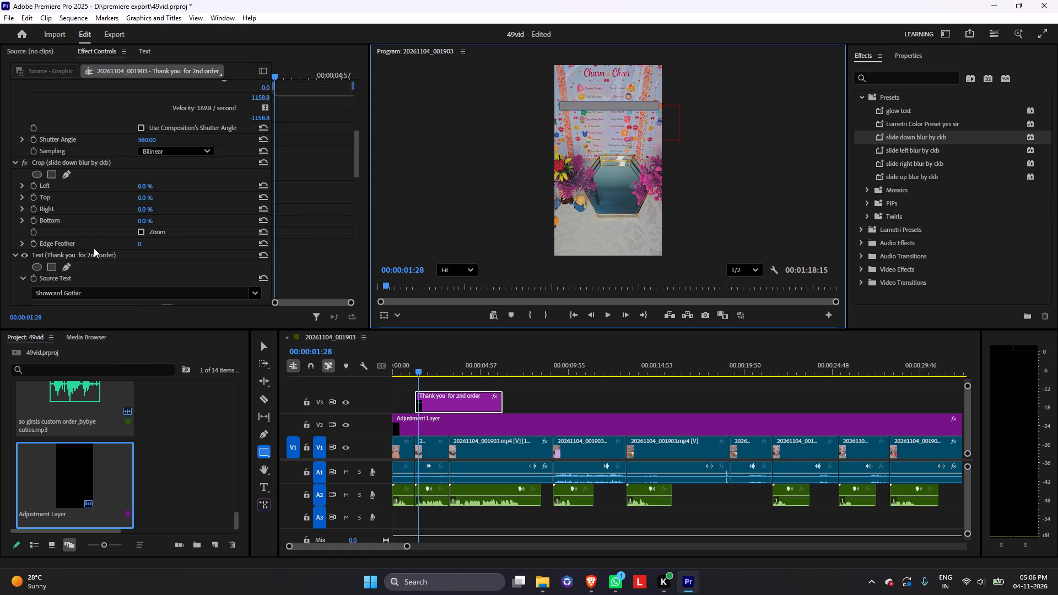
scroll(94, 248, up, 20)
scroll(94, 248, up, 9)
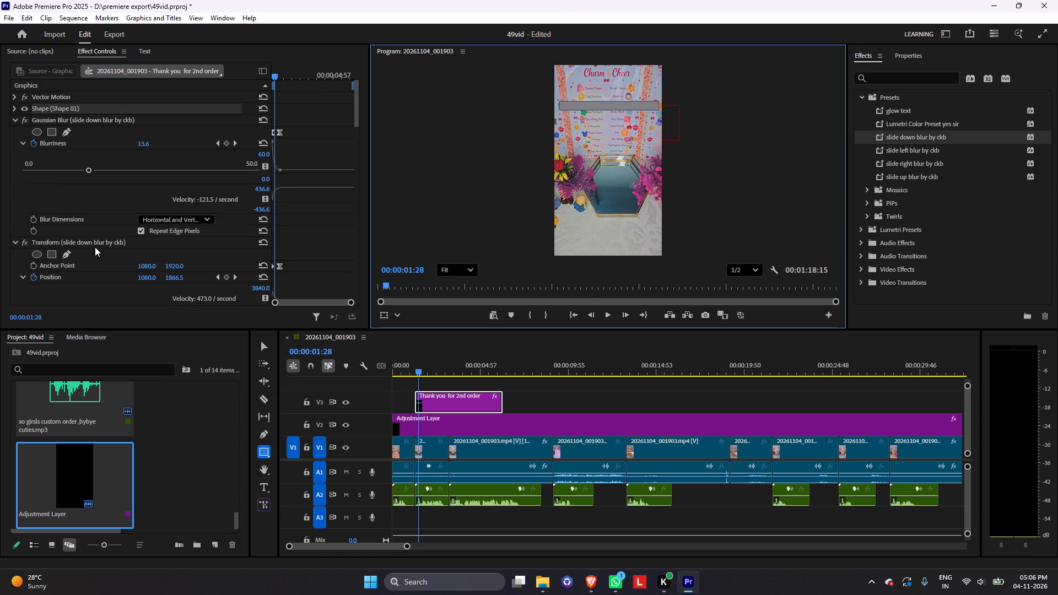
click(13, 108)
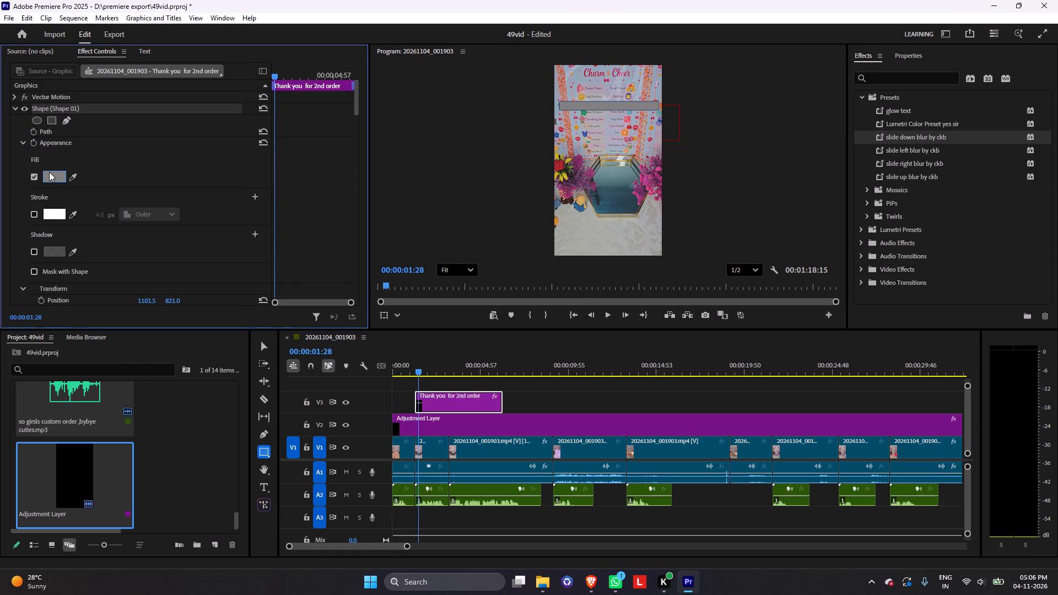
click(58, 177)
drag(475, 265, 356, 404)
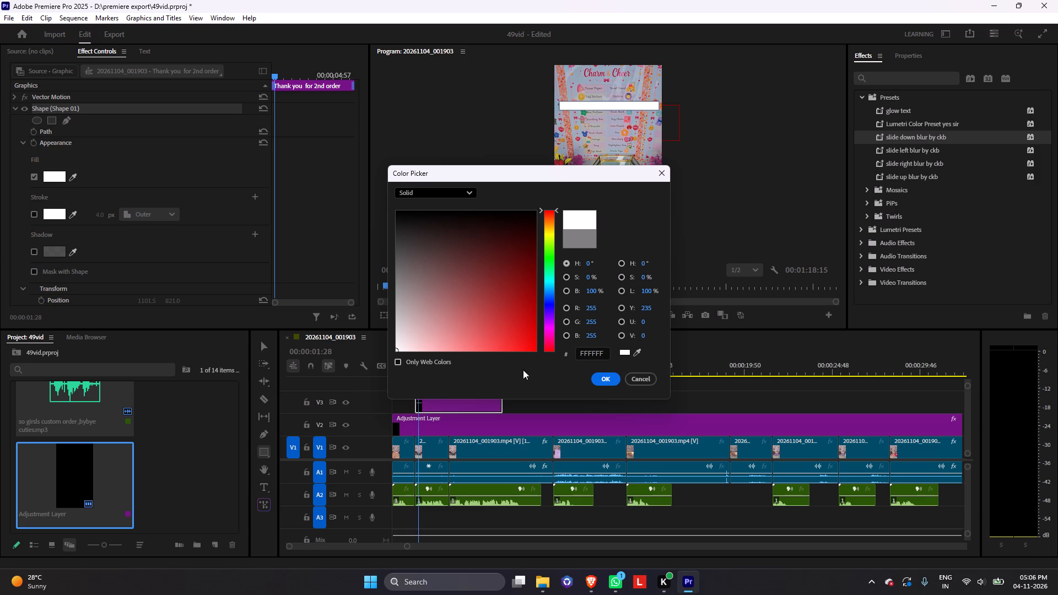
click(613, 380)
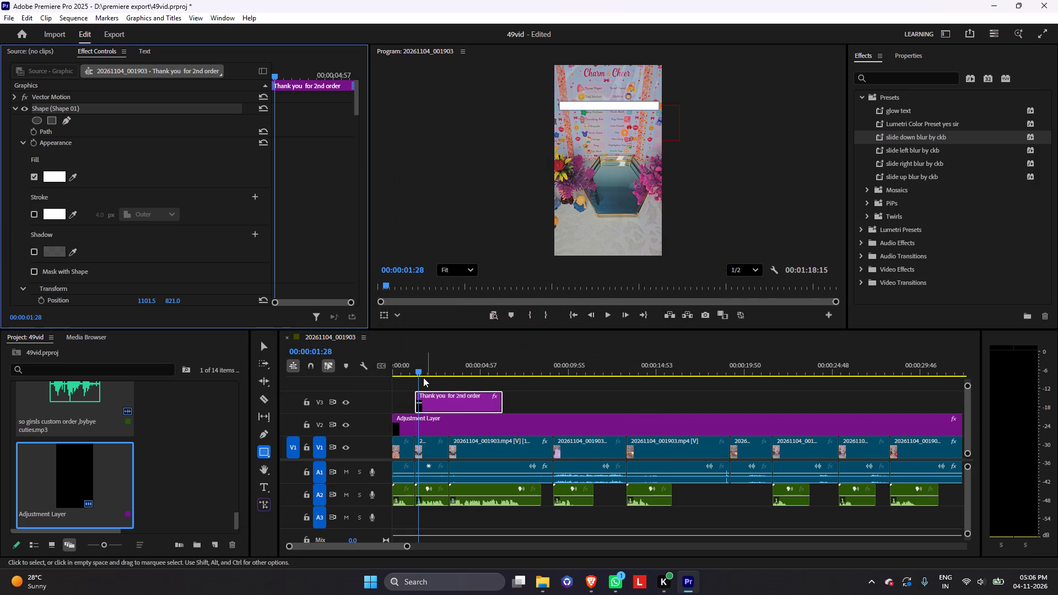
Trim the end of the title clip on V3 to a duration of about 2 seconds.
shift+click(419, 373)
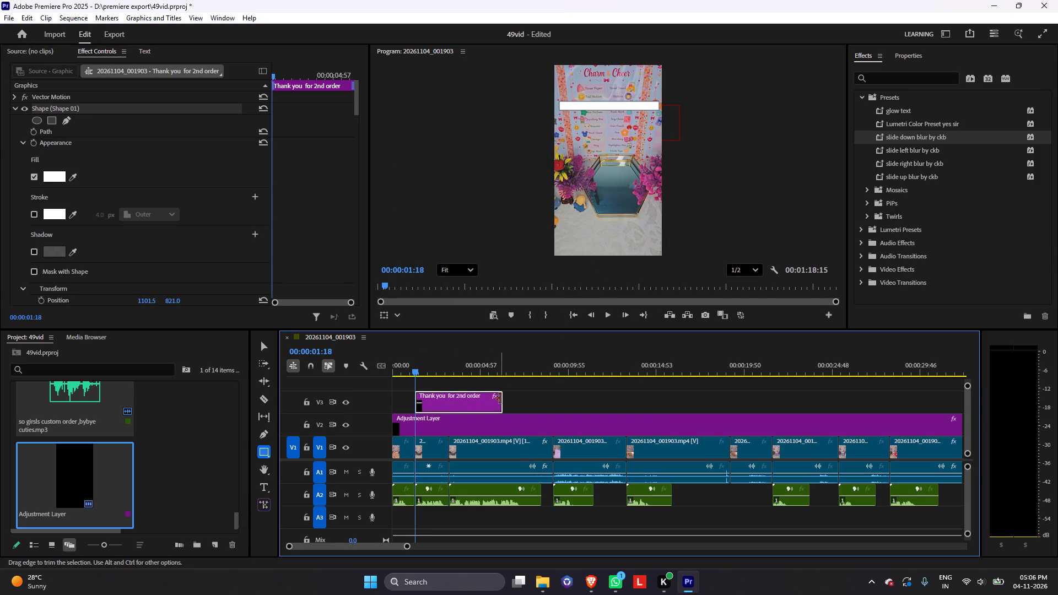
drag(501, 399, 449, 410)
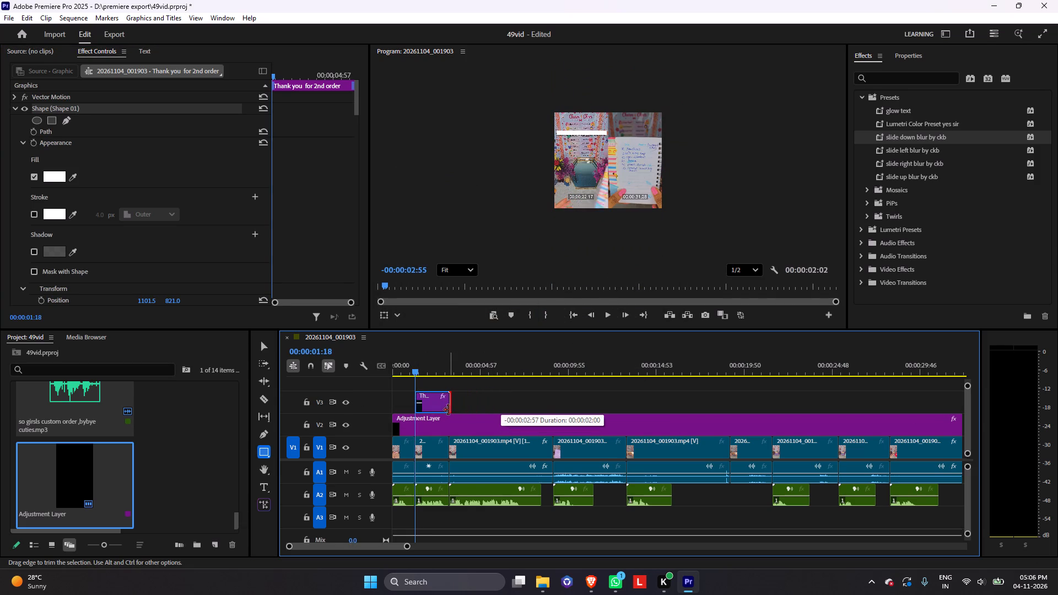
Undo the title clip's trim, the shape's white fill and the rectangle drawn inside the title clip.
drag(449, 410, 448, 410)
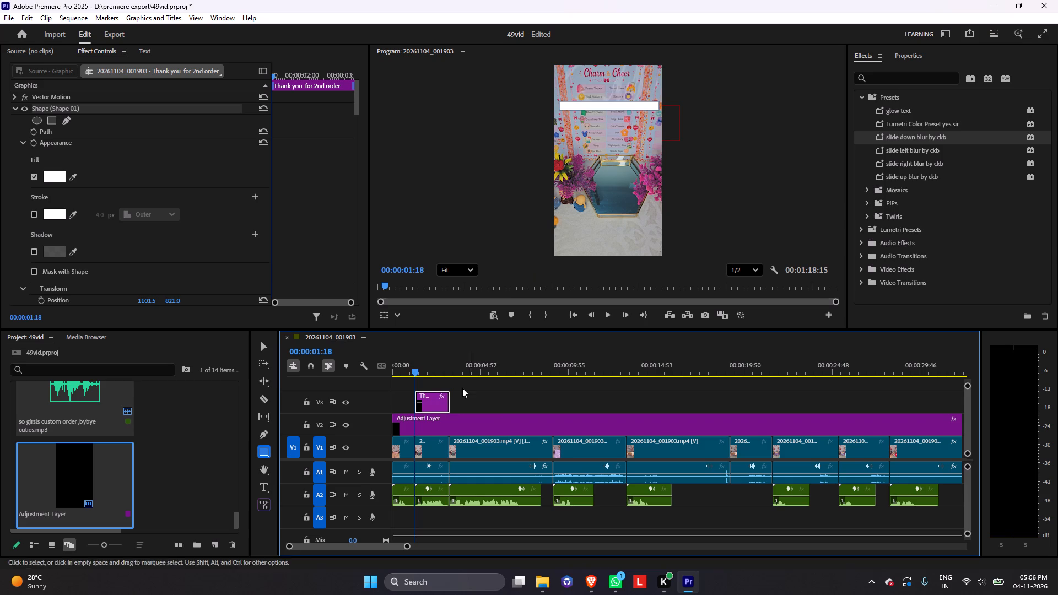
key(ctrl+z)
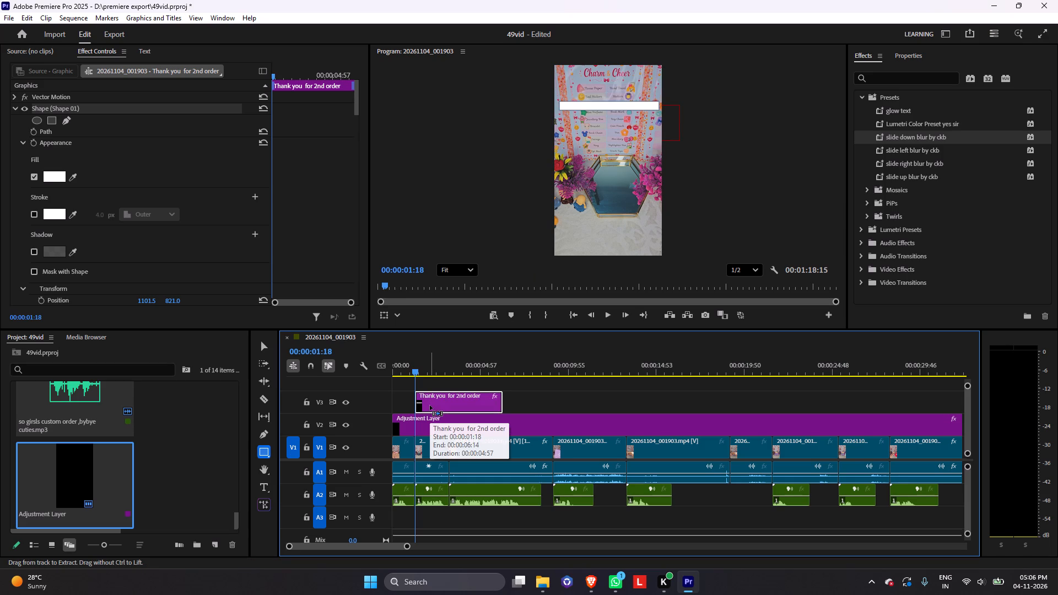
key(ctrl+z)
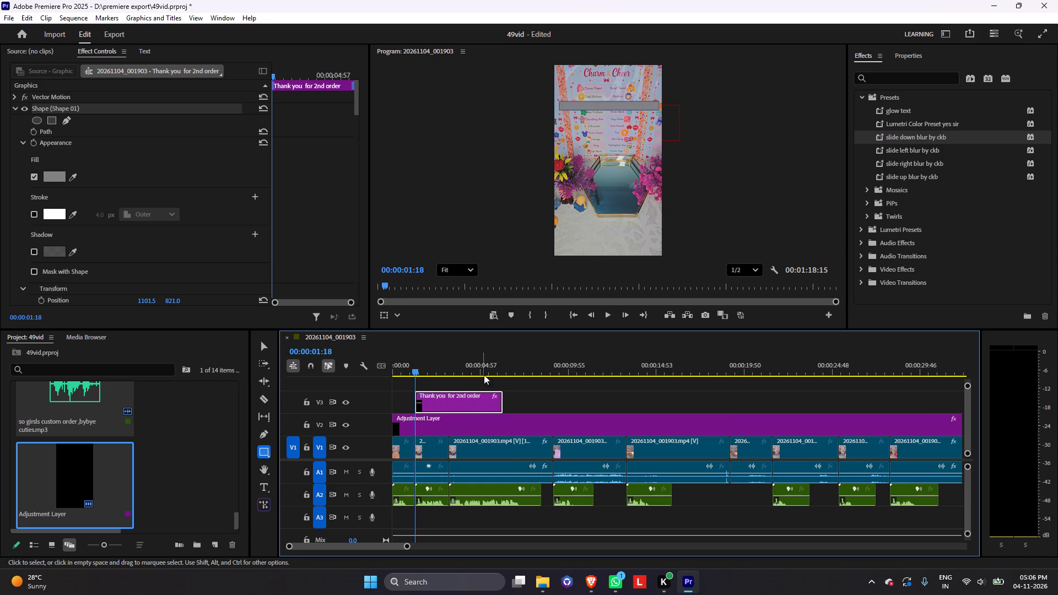
key(v)
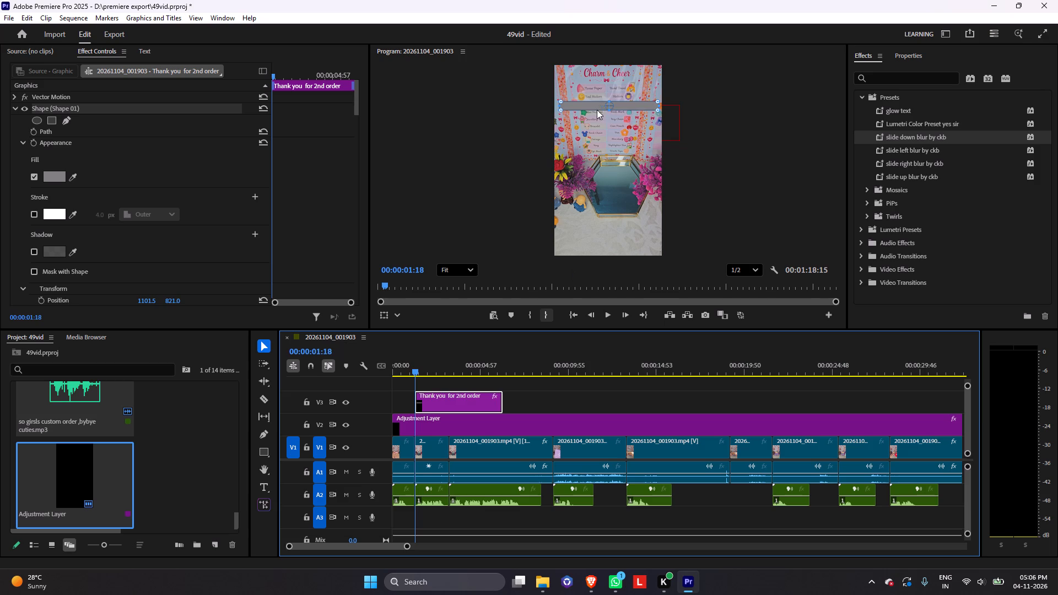
drag(592, 107, 590, 127)
key(ctrl+z)
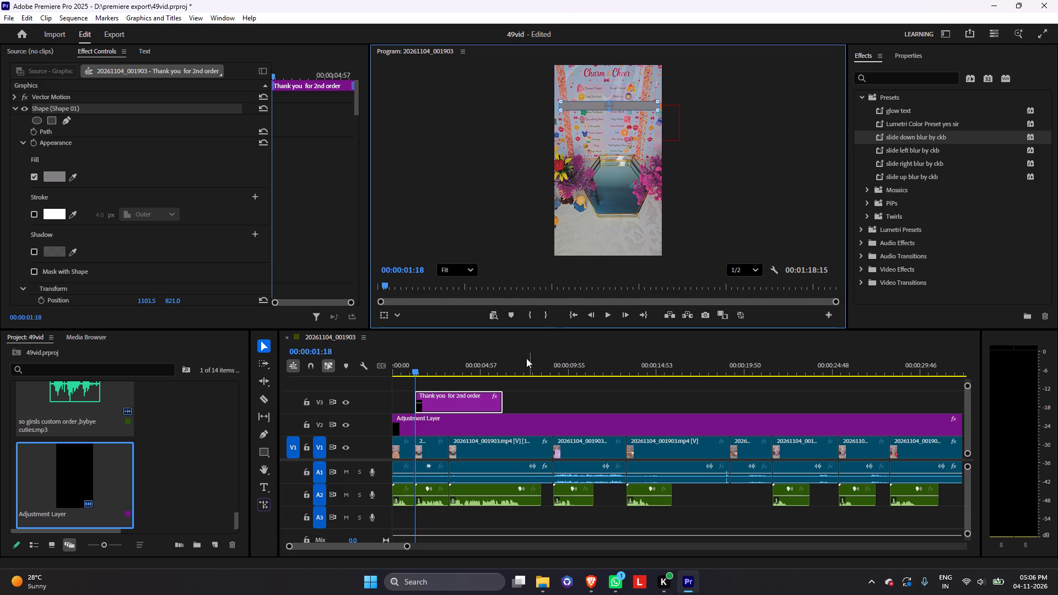
key(ctrl+z)
key(ctrl+z)
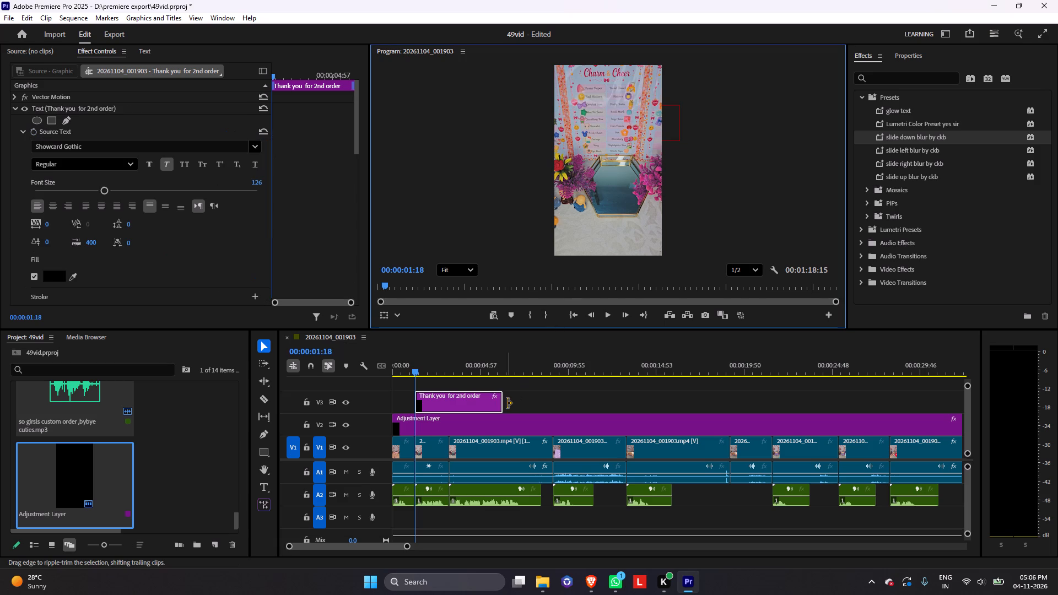
Shift the title clip later on V3, clear of 00:00:01:18, and draw a thin, nearly full-width rectangle there as a separate graphic, centered about 1135, 815.
click(557, 404)
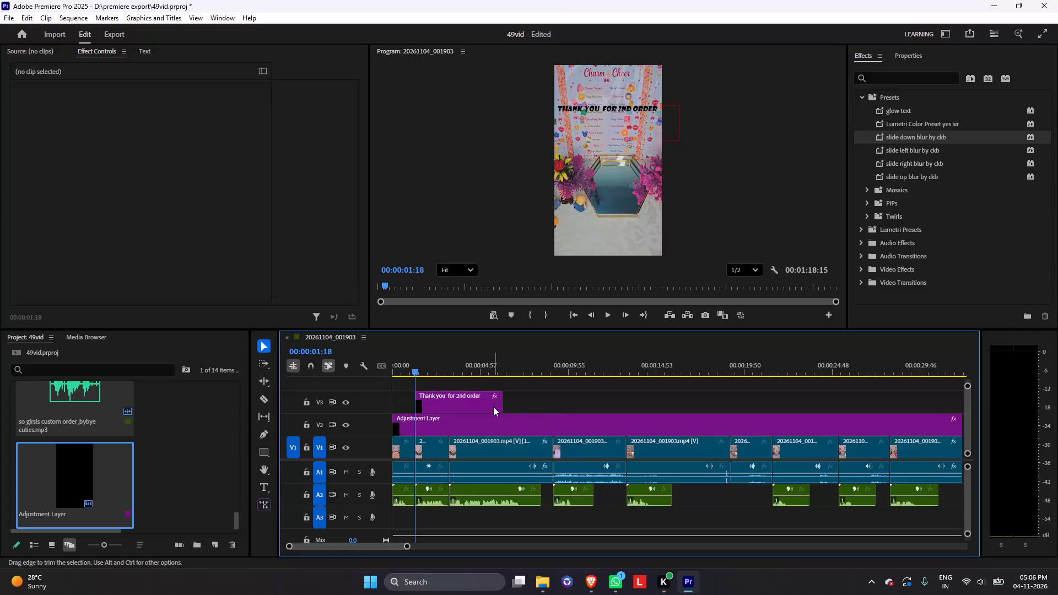
scroll(492, 407, up, 2)
drag(472, 403, 539, 405)
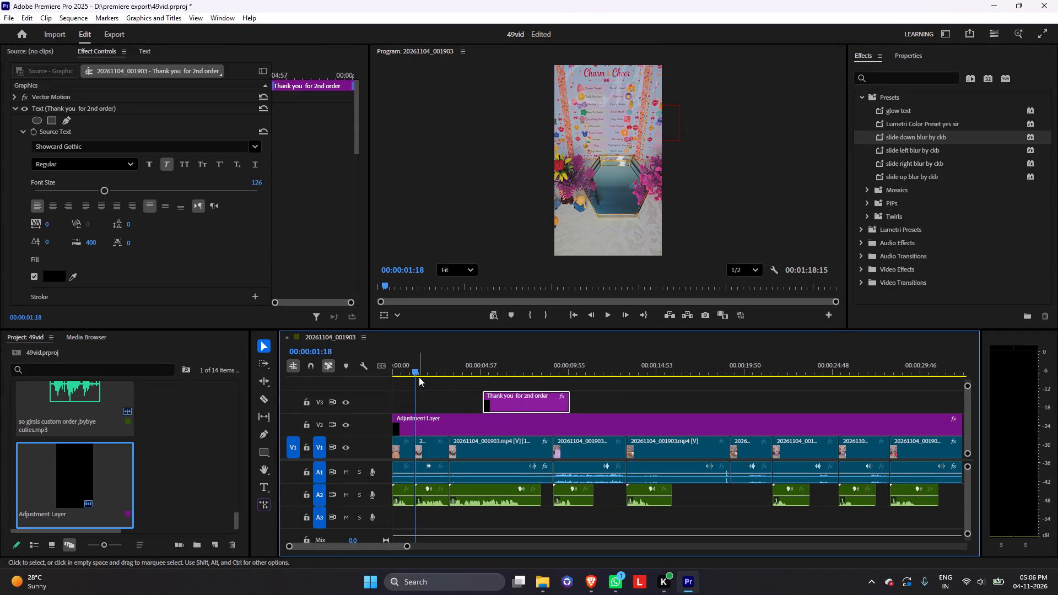
click(266, 453)
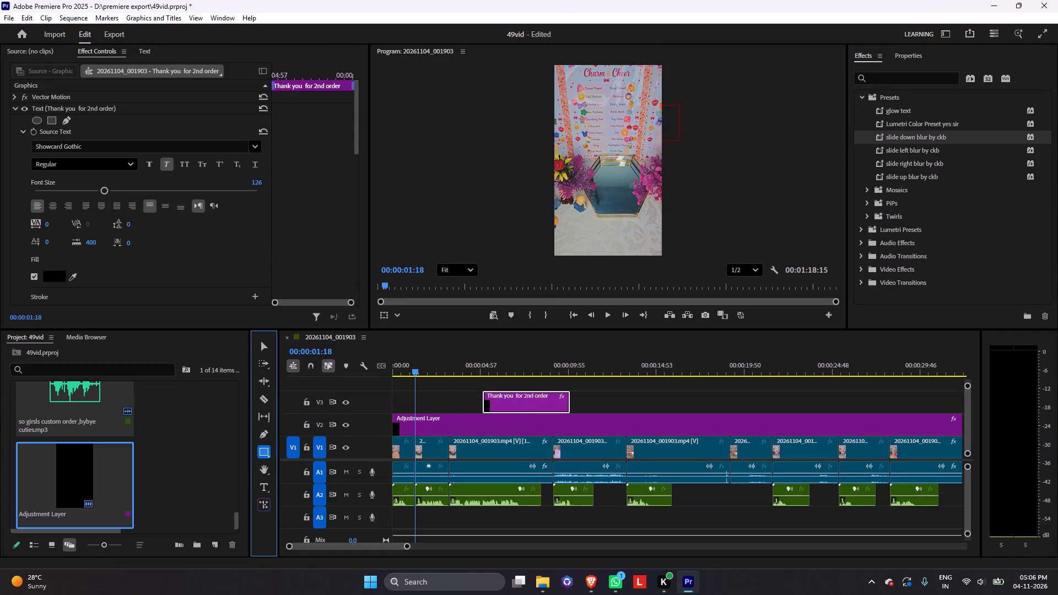
drag(562, 101, 644, 105)
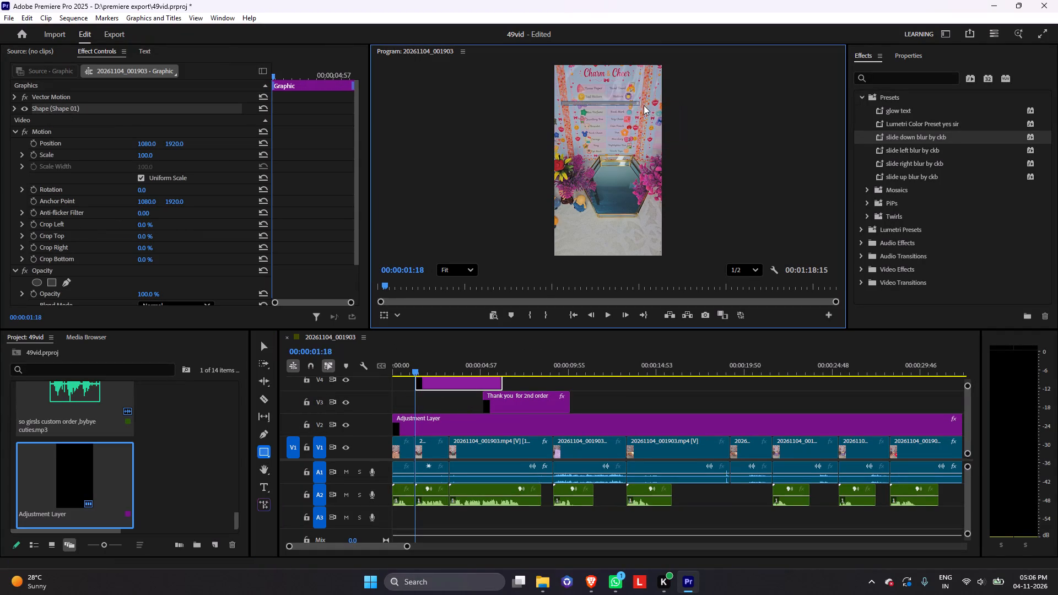
drag(644, 105, 660, 110)
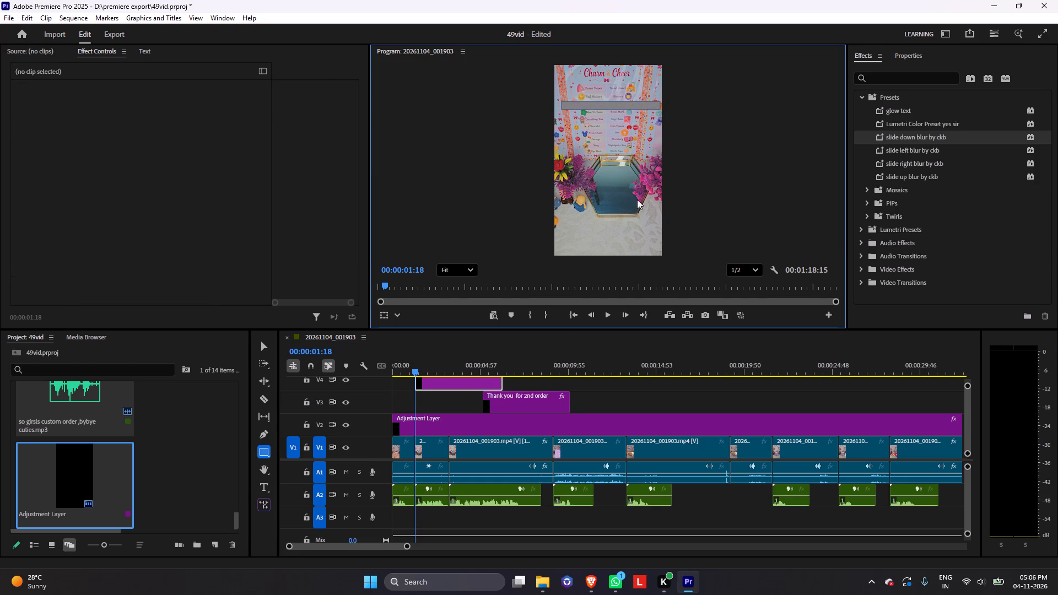
Place the rectangle graphic on V3 and stack the title clip above it on V4, both starting at about 00:00:01:18.
scroll(436, 426, up, 3)
scroll(438, 430, down, 3)
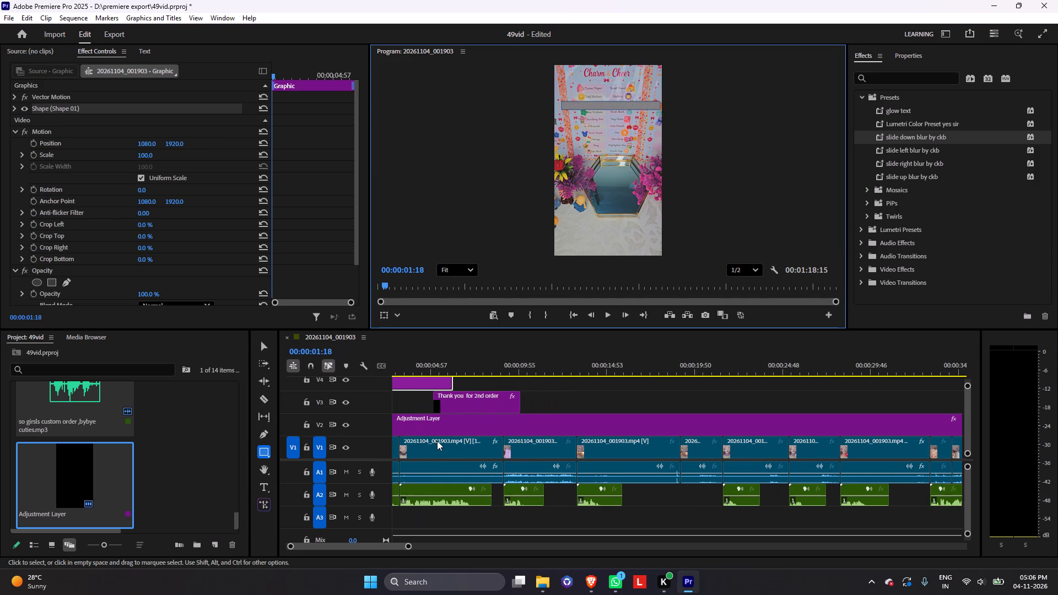
scroll(437, 441, down, 1)
scroll(437, 443, up, 7)
drag(527, 402, 504, 404)
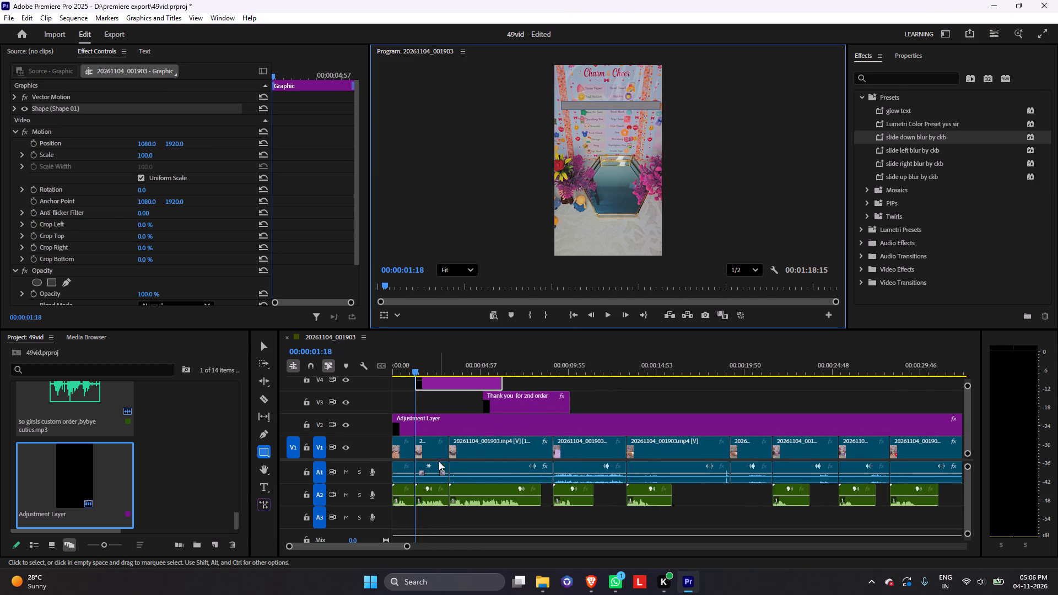
drag(968, 383, 968, 371)
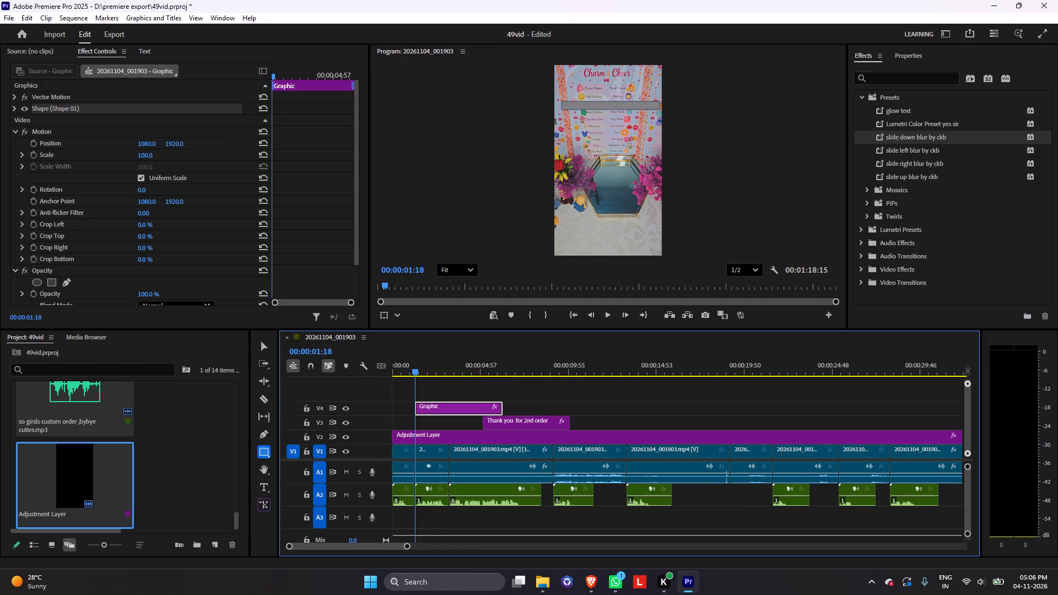
drag(968, 371, 967, 369)
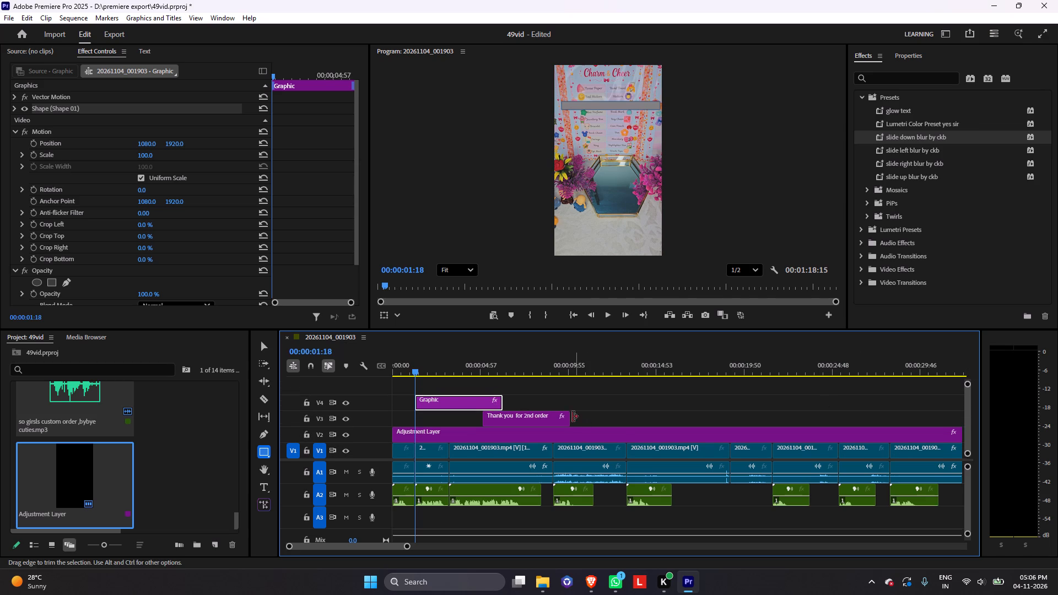
click(520, 416)
drag(523, 417, 553, 412)
click(449, 399)
drag(446, 400, 445, 413)
drag(548, 416, 451, 405)
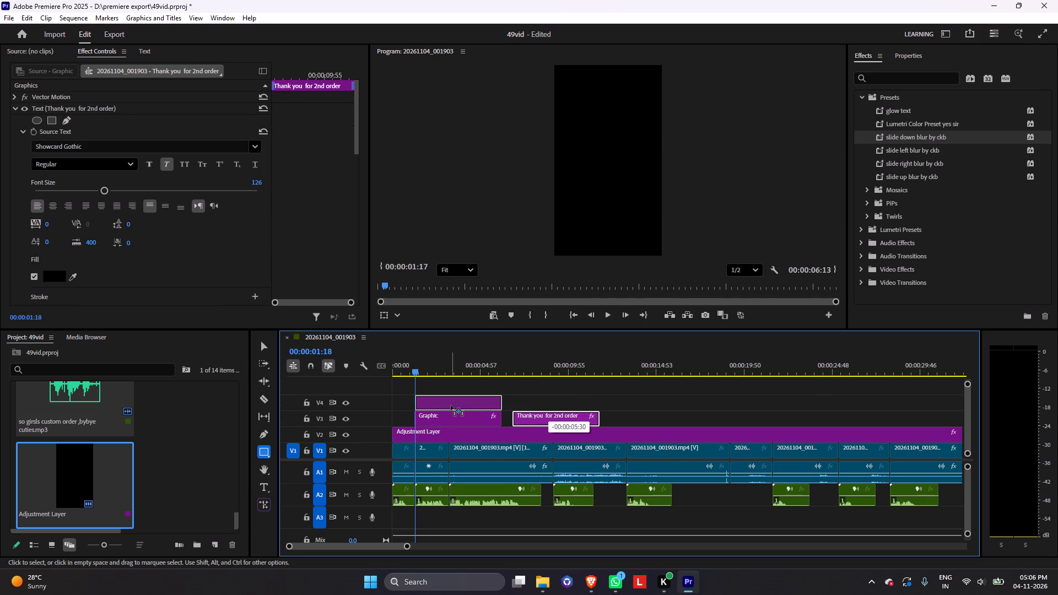
drag(451, 405, 451, 403)
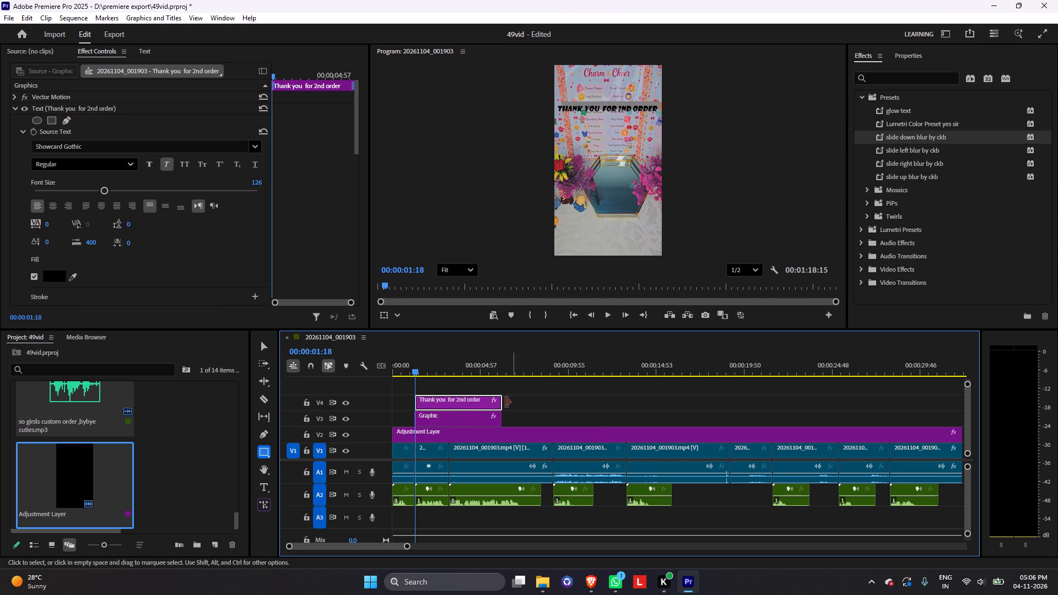
At 00:00:01:35, nudge the title text slightly upward so it sits centered over the rectangle.
shift+click(415, 371)
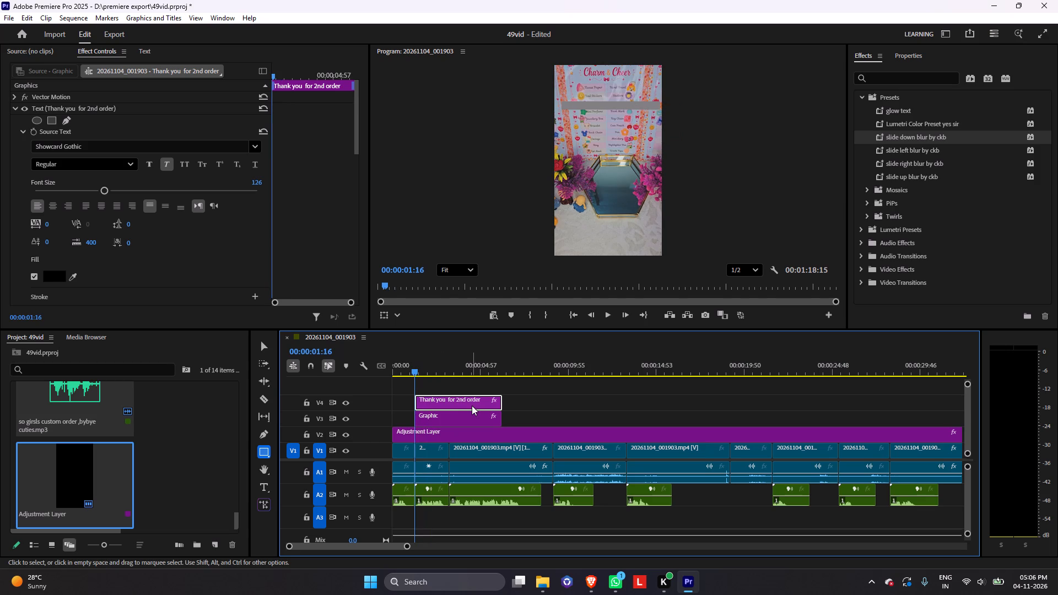
click(463, 403)
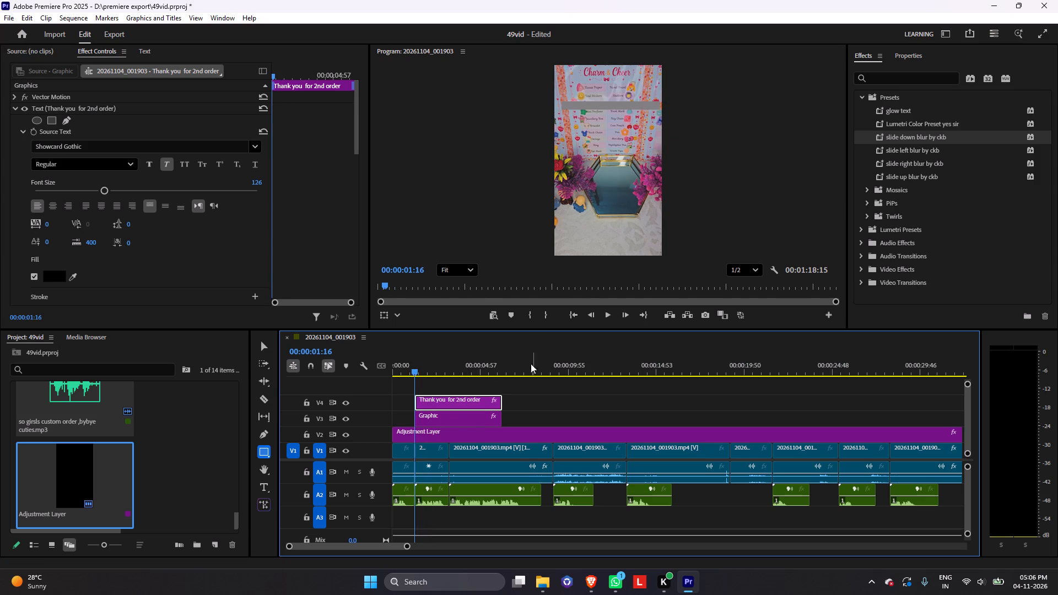
click(466, 416)
click(468, 403)
click(557, 397)
click(442, 415)
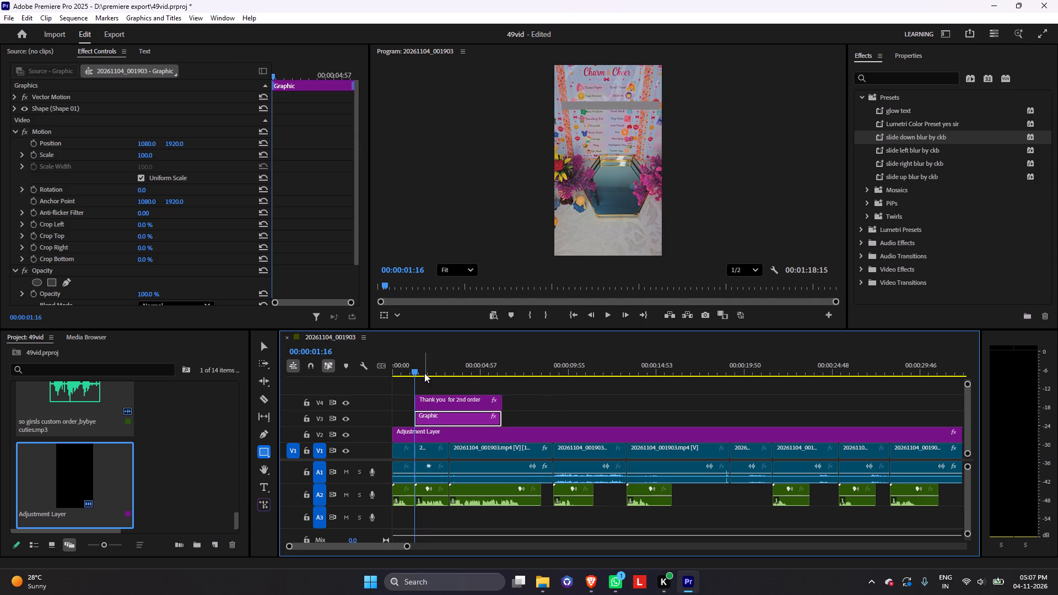
drag(413, 373, 419, 372)
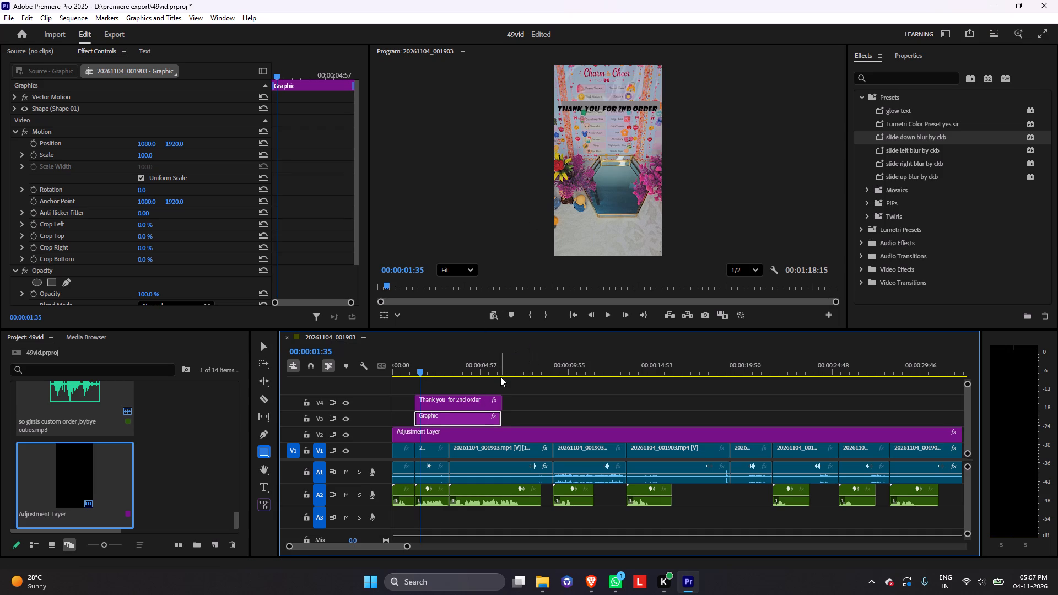
key(v)
click(612, 113)
click(618, 112)
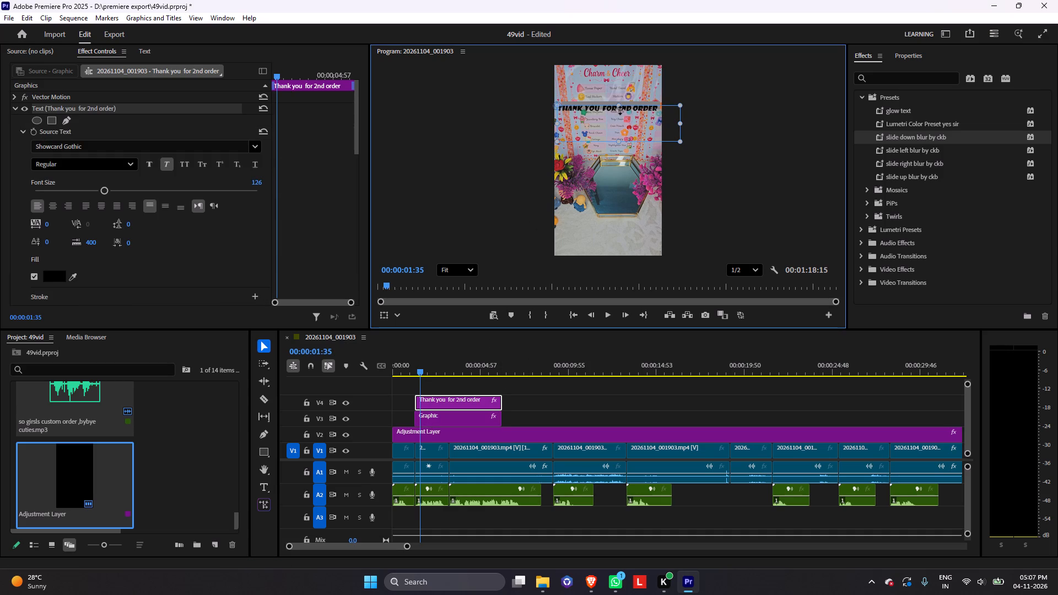
click(631, 107)
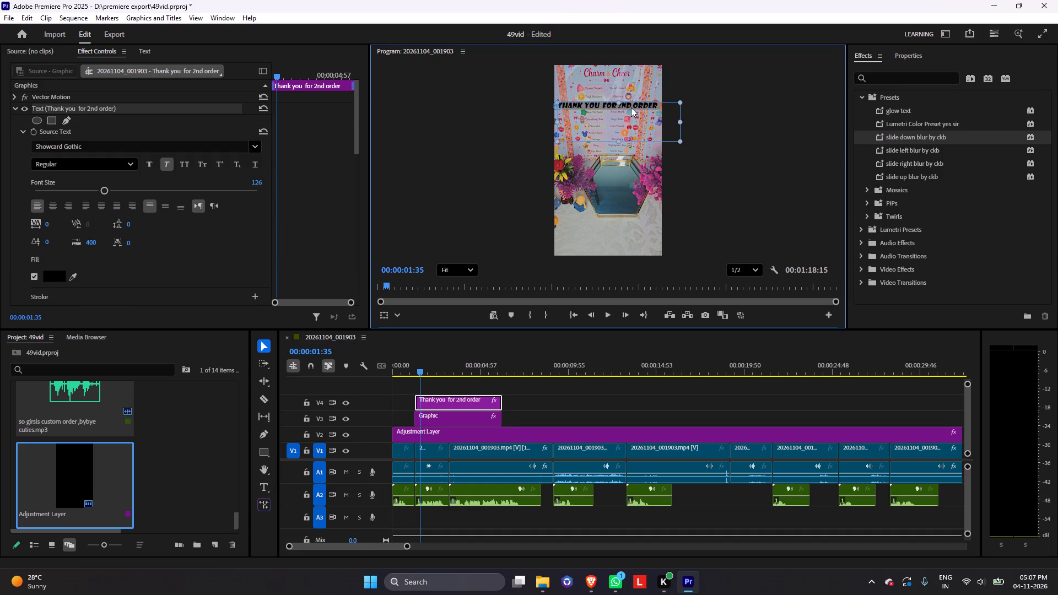
click(778, 209)
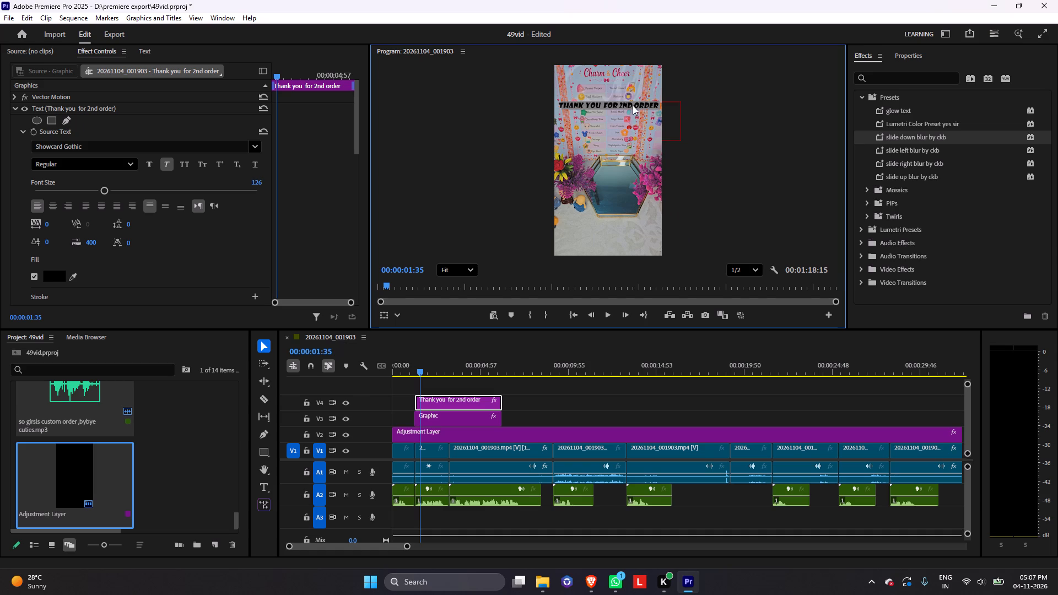
Turn off uniform scale for the rectangle graphic, set its scale width to 105 and its horizontal position to 1036.
click(469, 420)
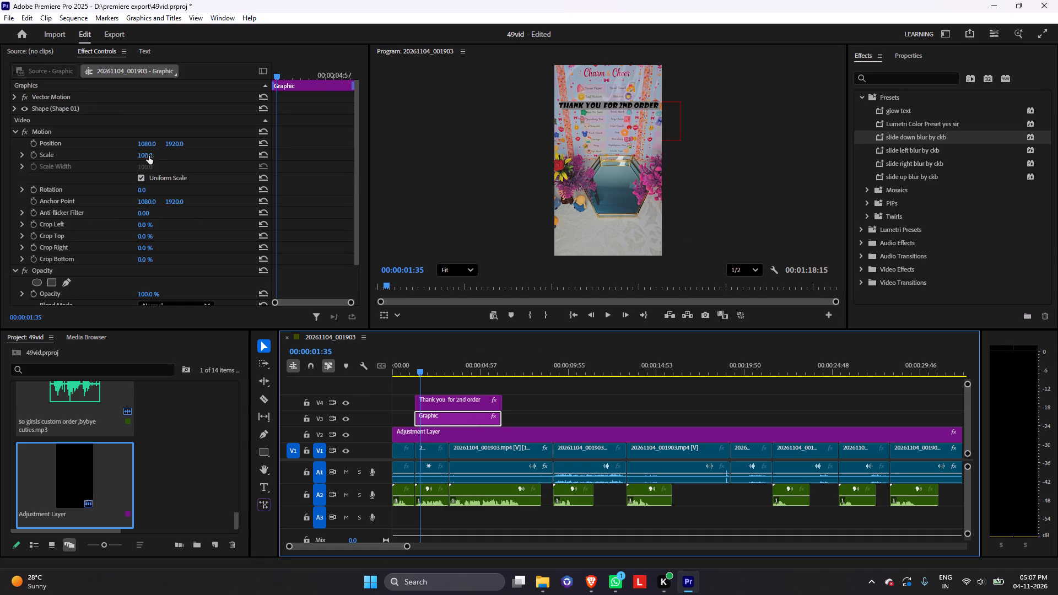
click(141, 176)
drag(142, 164, 156, 165)
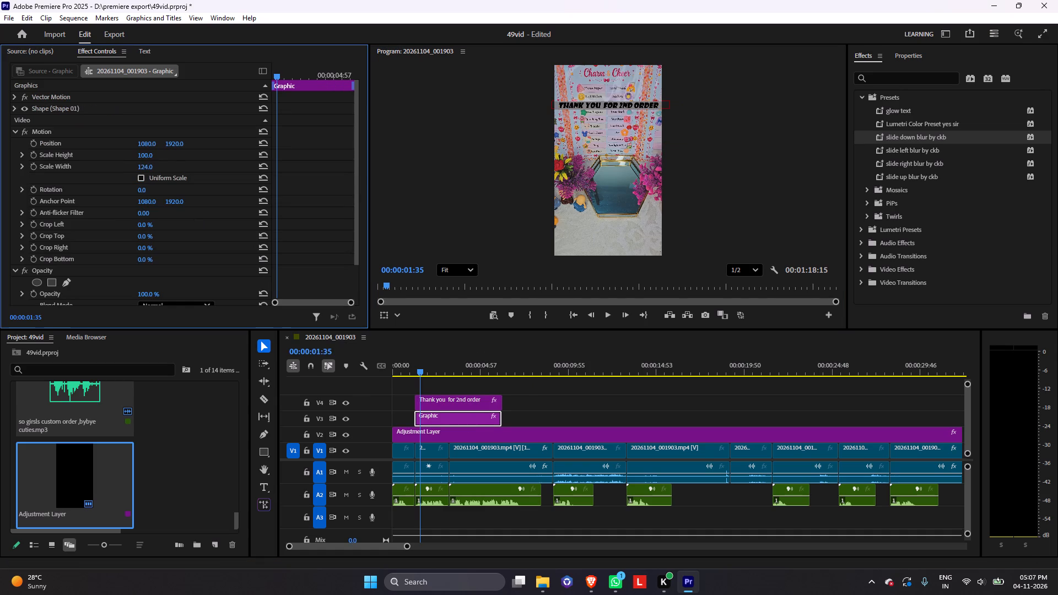
drag(156, 165, 145, 165)
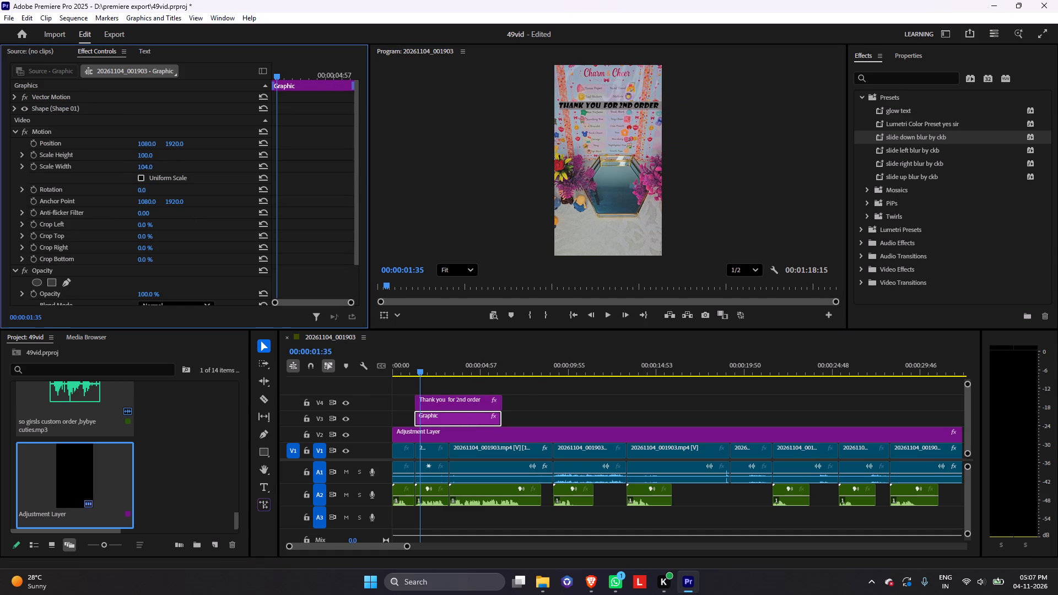
drag(145, 165, 148, 165)
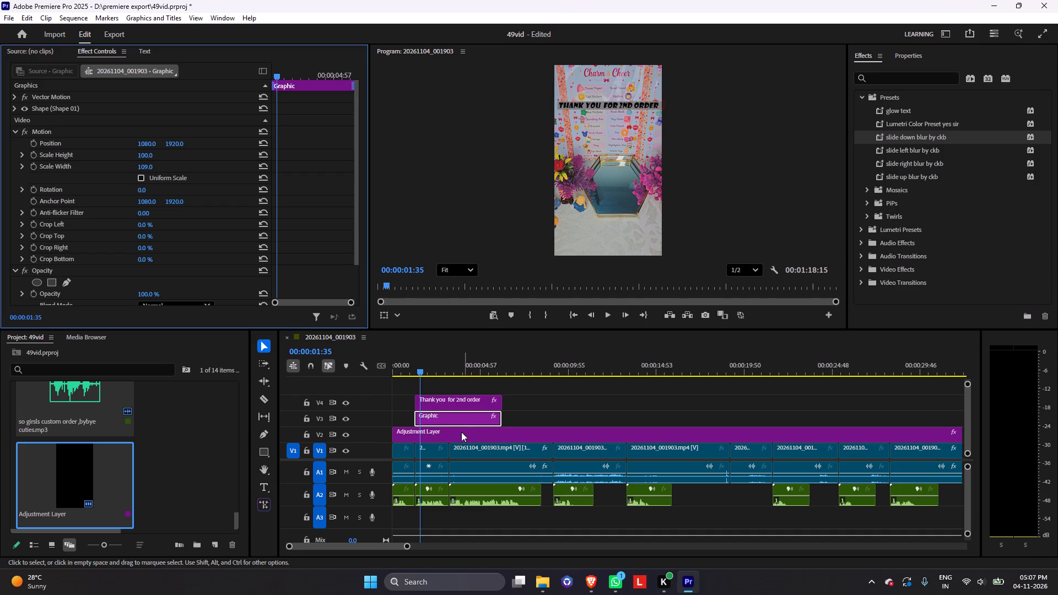
drag(149, 145, 125, 145)
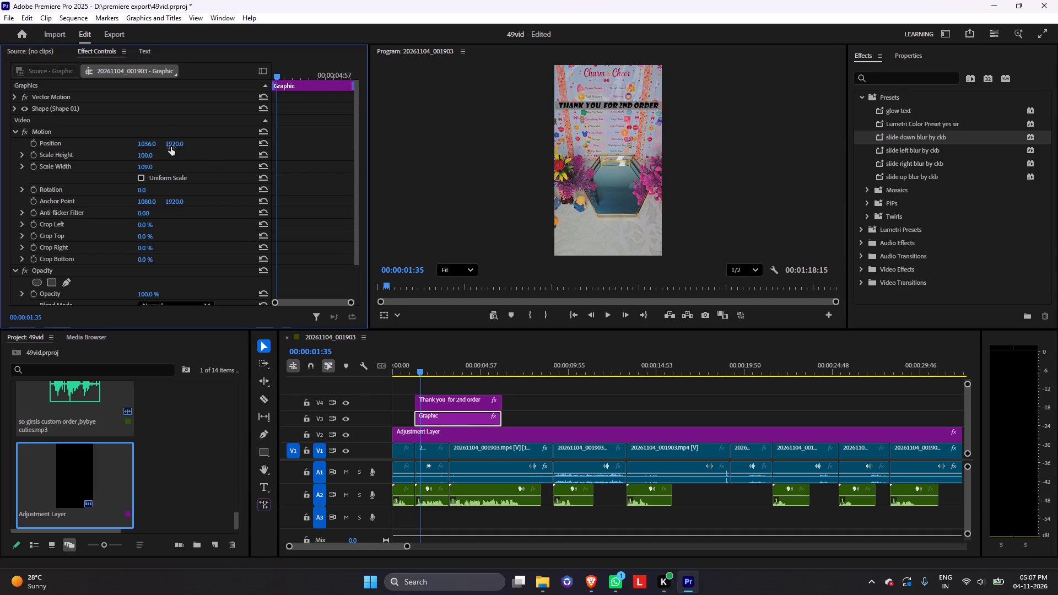
click(145, 167)
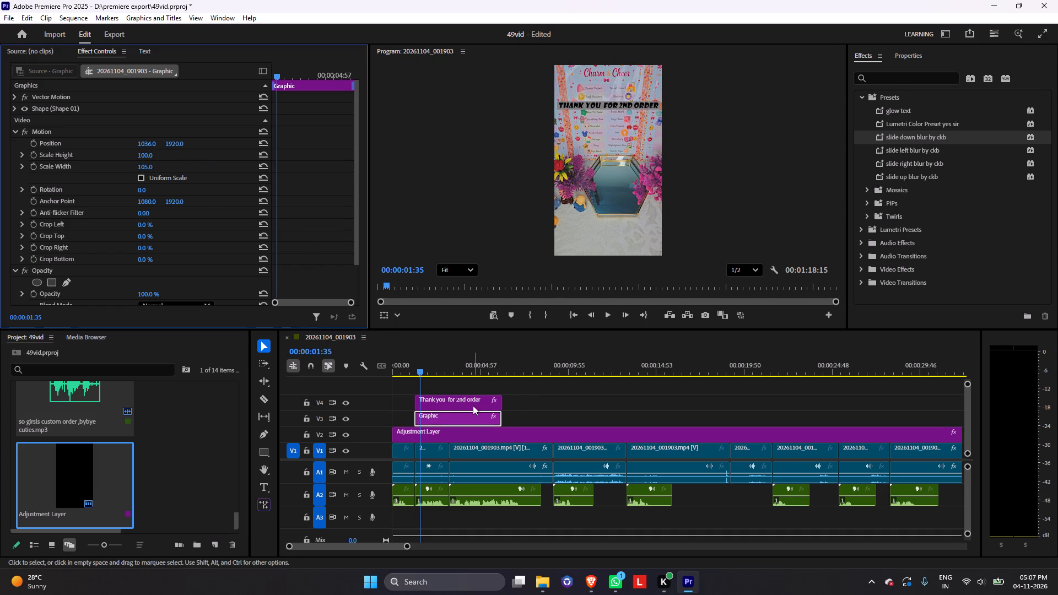
Set the rectangle shape's fill color to white.
scroll(81, 252, down, 7)
scroll(89, 271, up, 7)
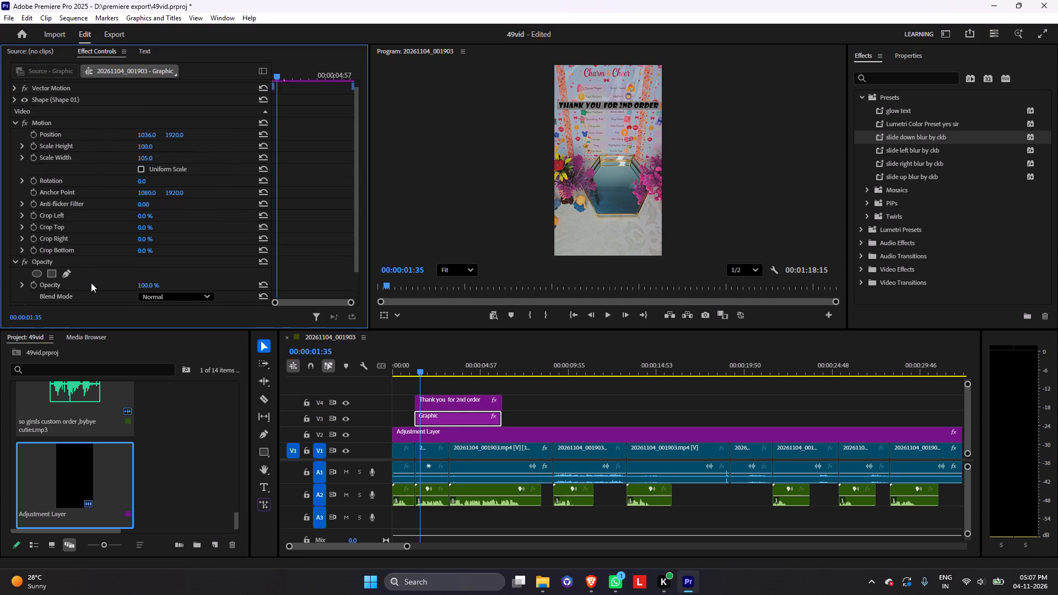
scroll(91, 283, up, 7)
click(14, 107)
click(55, 175)
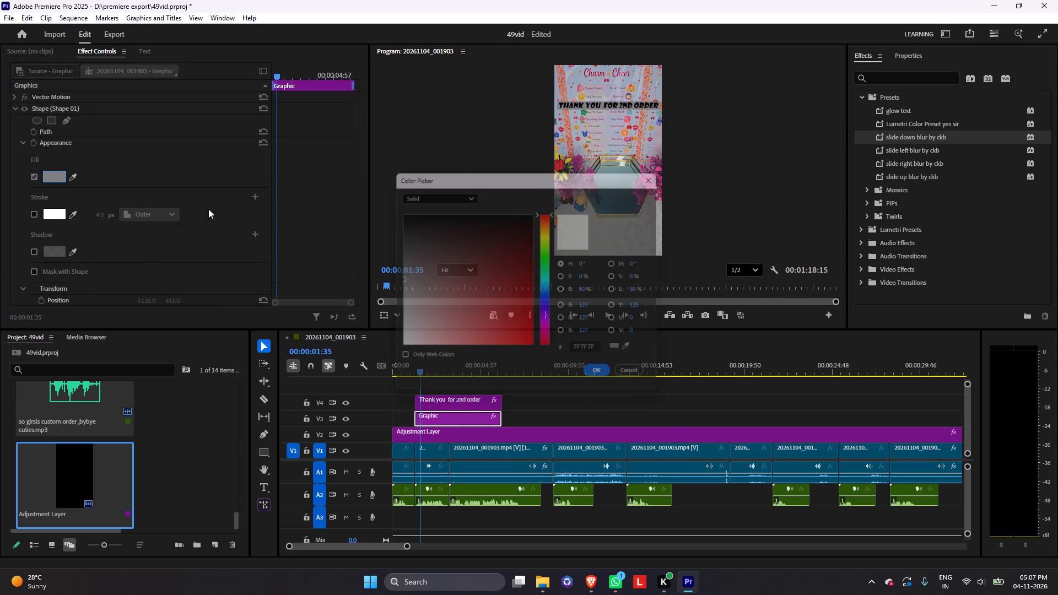
drag(415, 239, 351, 388)
click(609, 375)
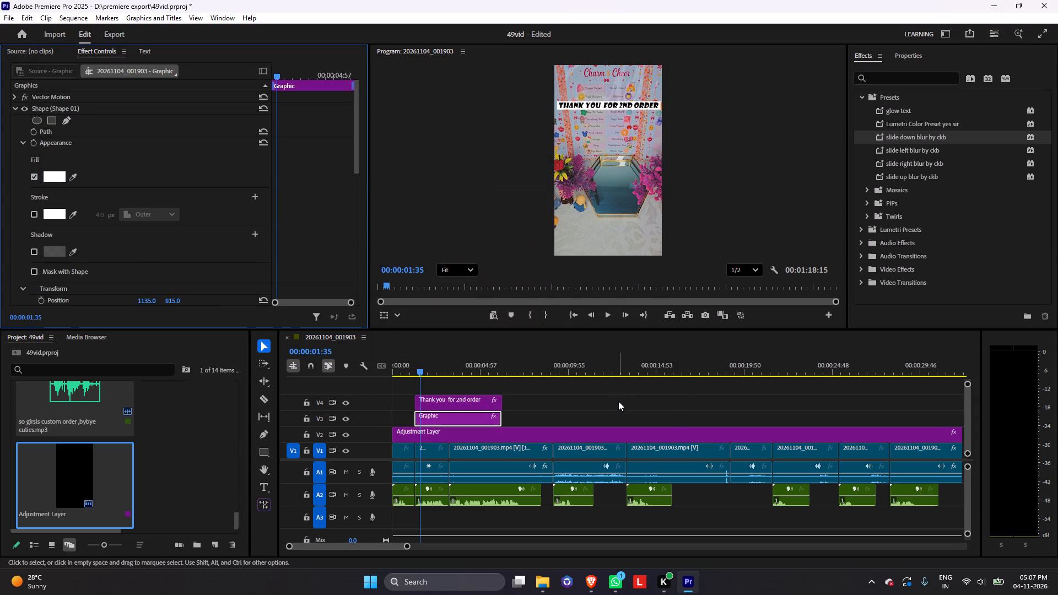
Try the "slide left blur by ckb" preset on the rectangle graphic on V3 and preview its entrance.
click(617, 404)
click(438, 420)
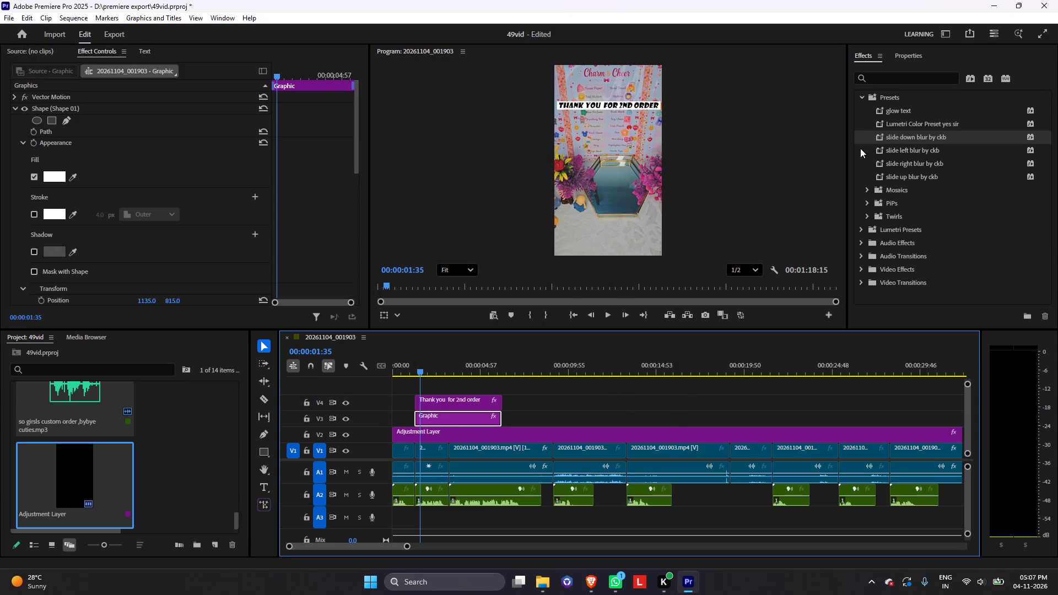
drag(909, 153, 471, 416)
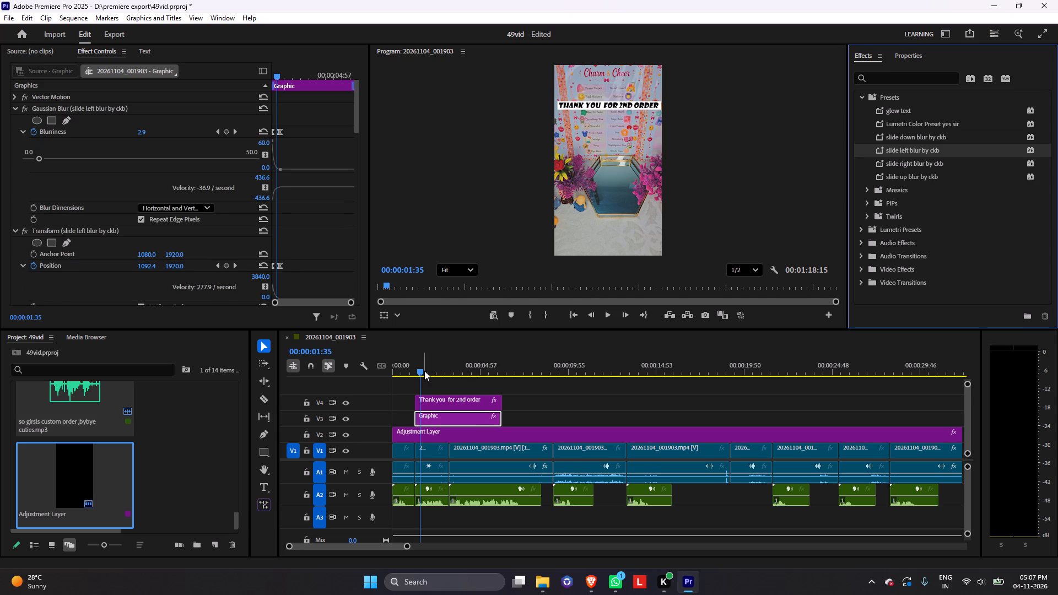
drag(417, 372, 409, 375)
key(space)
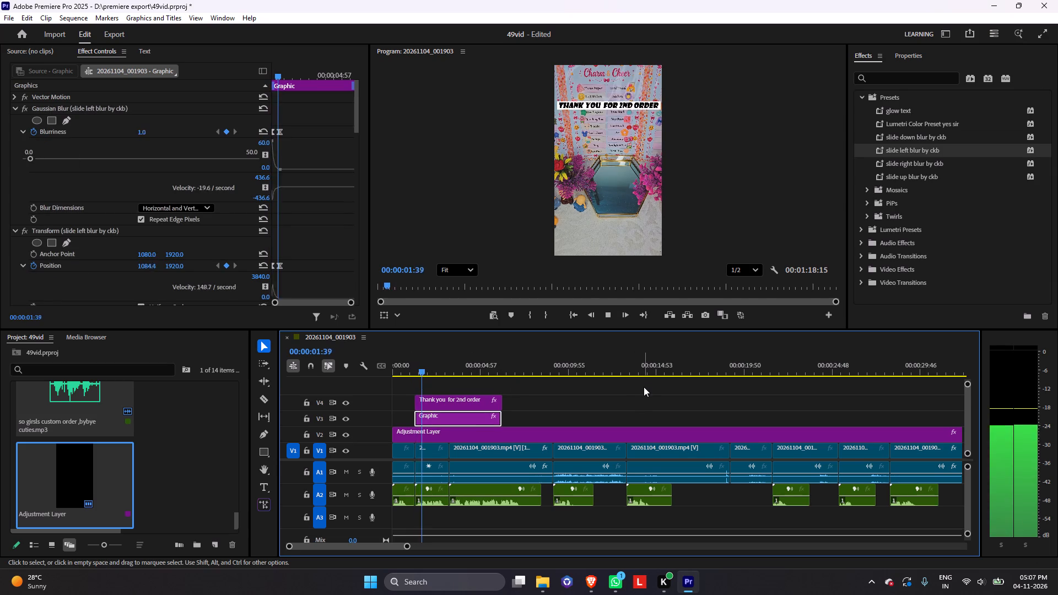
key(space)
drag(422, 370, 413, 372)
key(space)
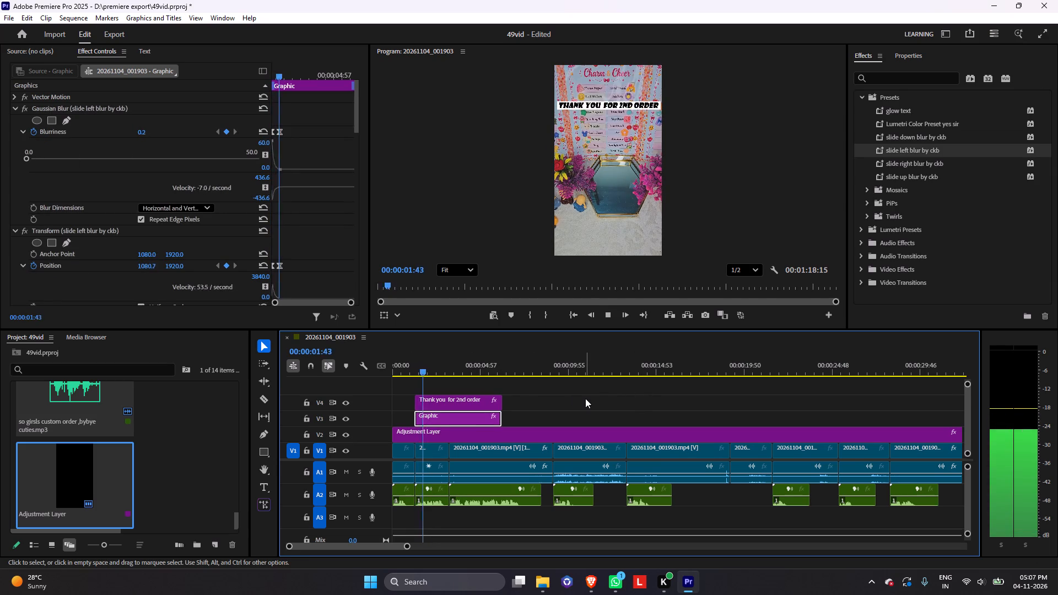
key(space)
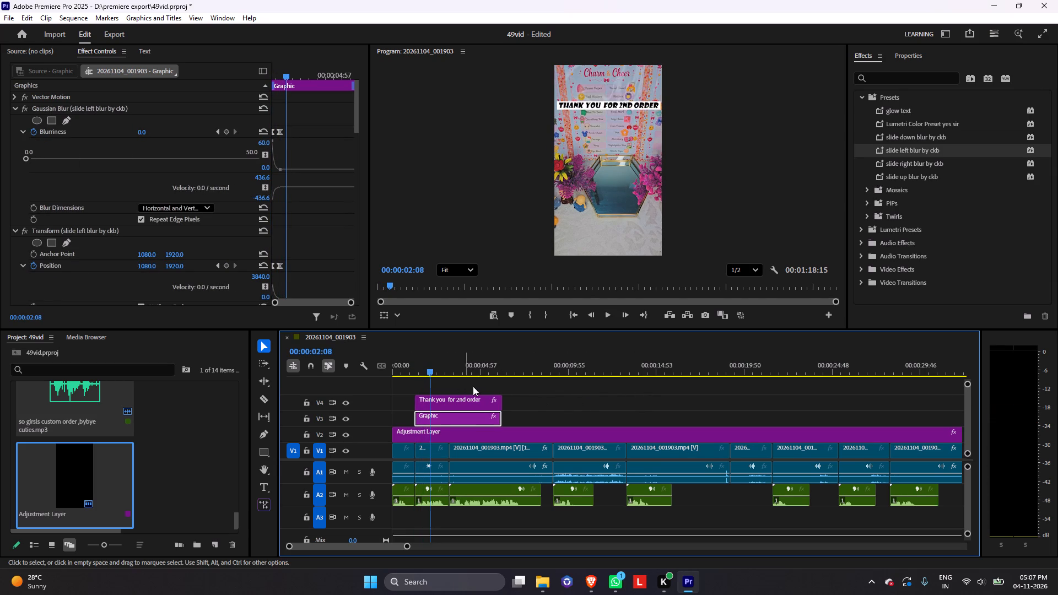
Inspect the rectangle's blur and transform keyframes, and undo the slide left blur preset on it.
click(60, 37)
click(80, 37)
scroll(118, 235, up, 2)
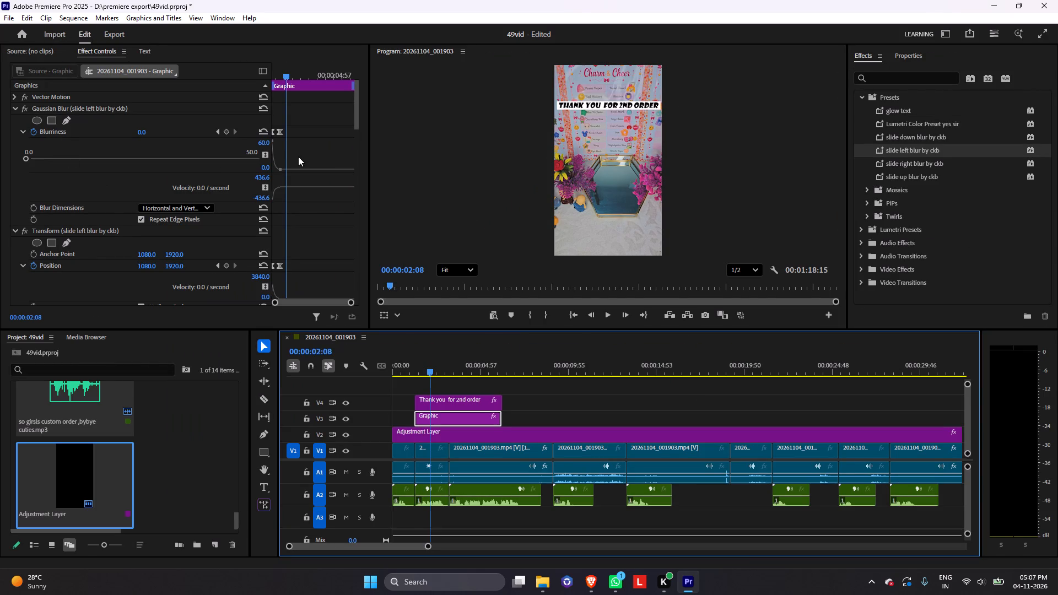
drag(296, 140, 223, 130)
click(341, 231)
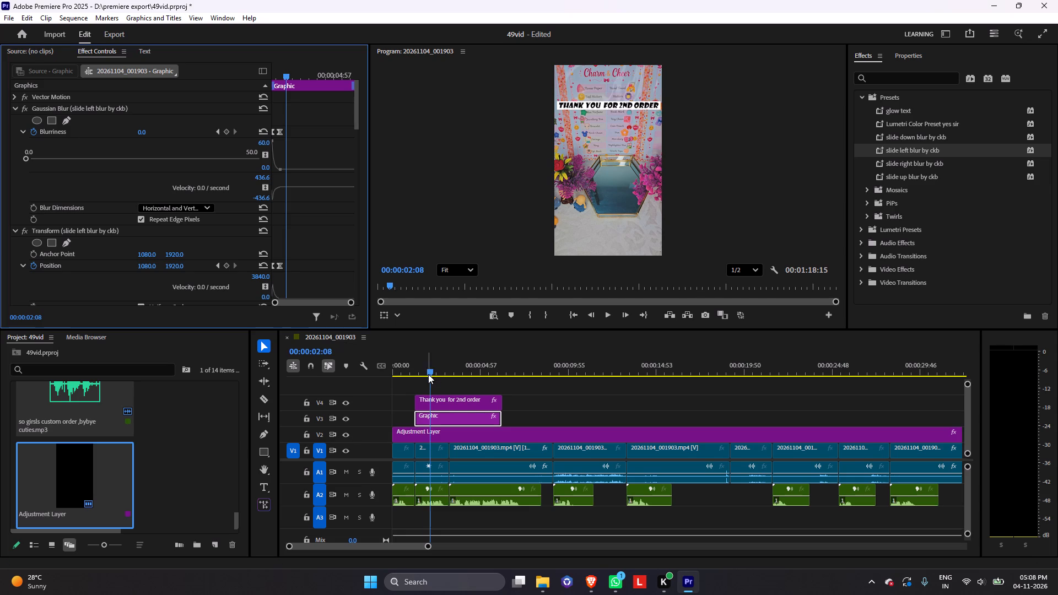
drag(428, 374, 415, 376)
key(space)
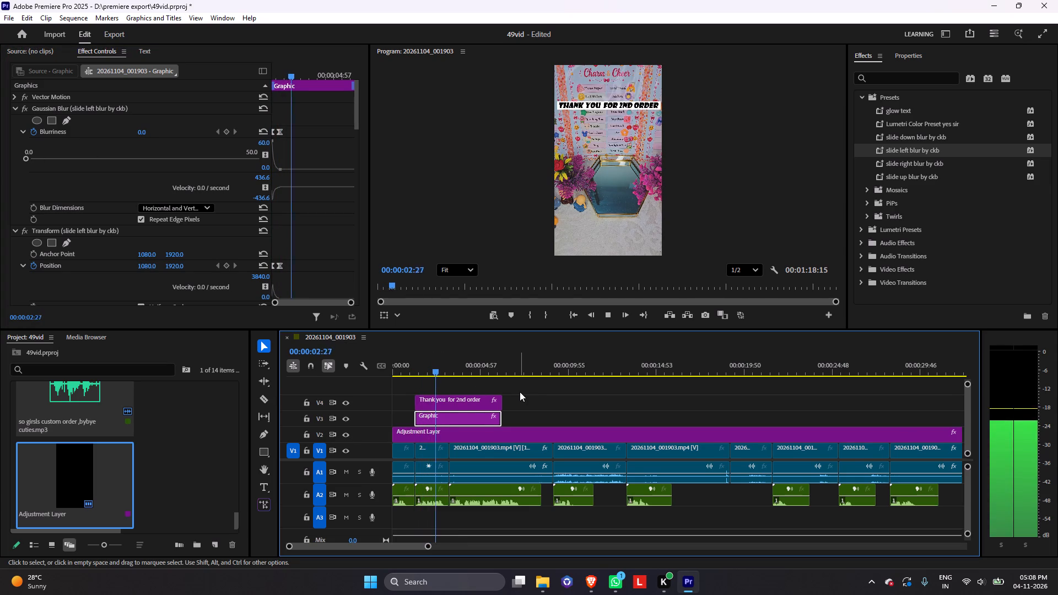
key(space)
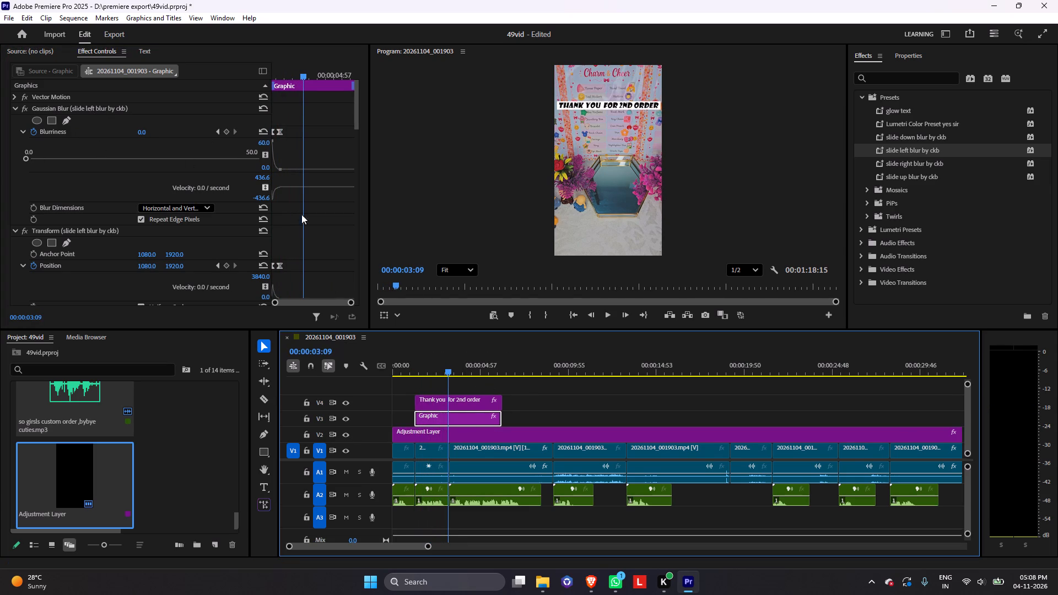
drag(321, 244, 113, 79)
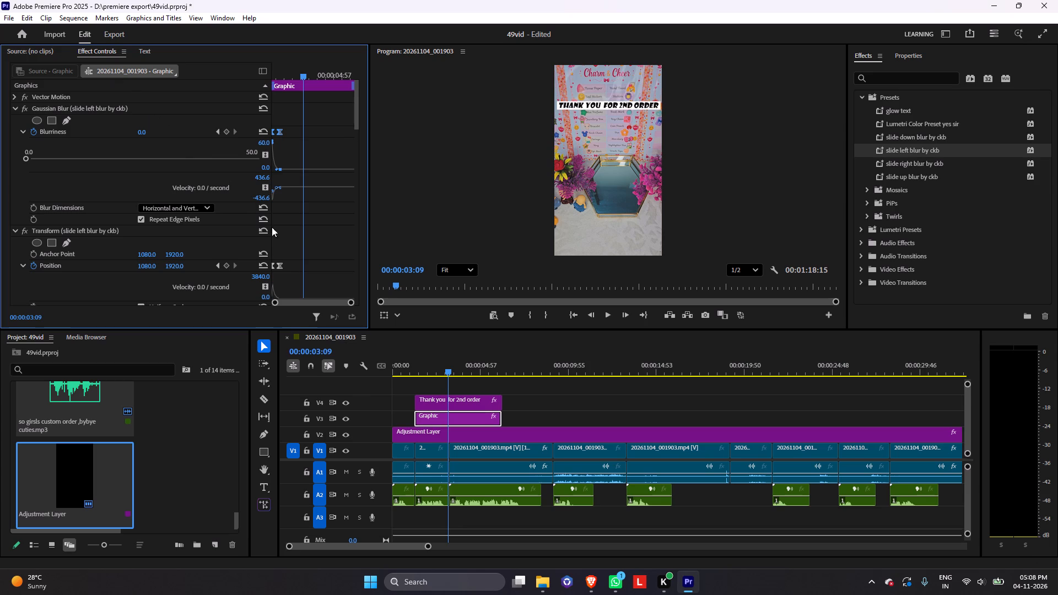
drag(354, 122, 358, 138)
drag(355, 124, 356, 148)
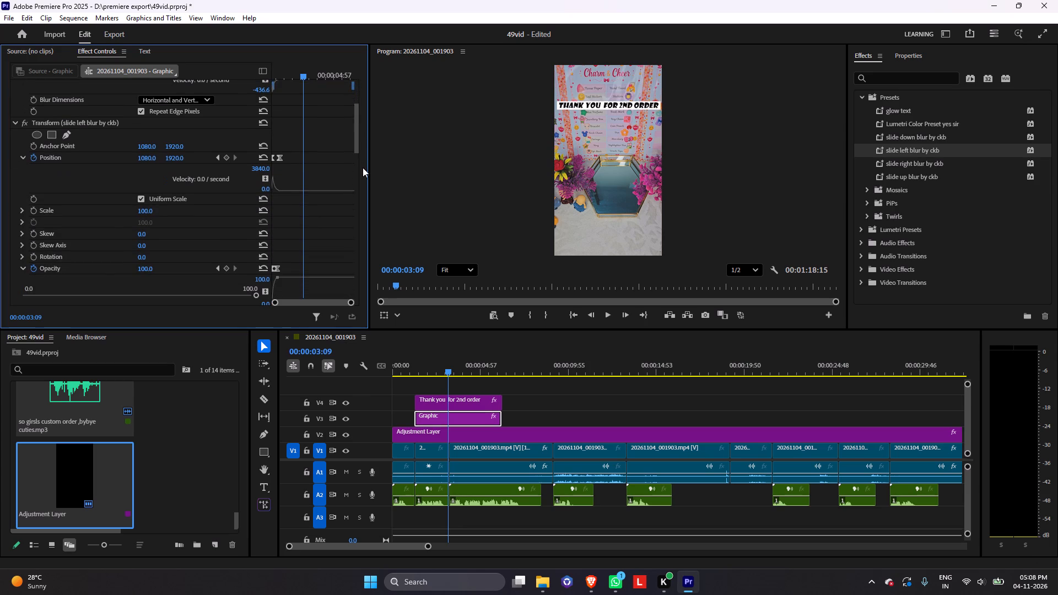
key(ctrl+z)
Play back the opening title section to review how the title and rectangle come in.
key(space)
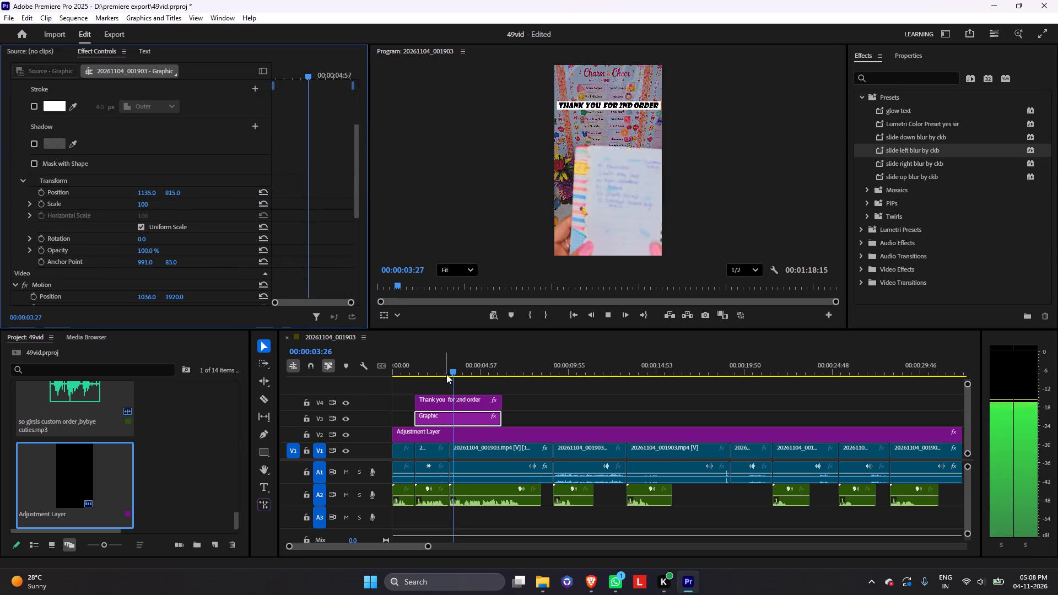
key(space)
drag(448, 370, 421, 370)
key(space)
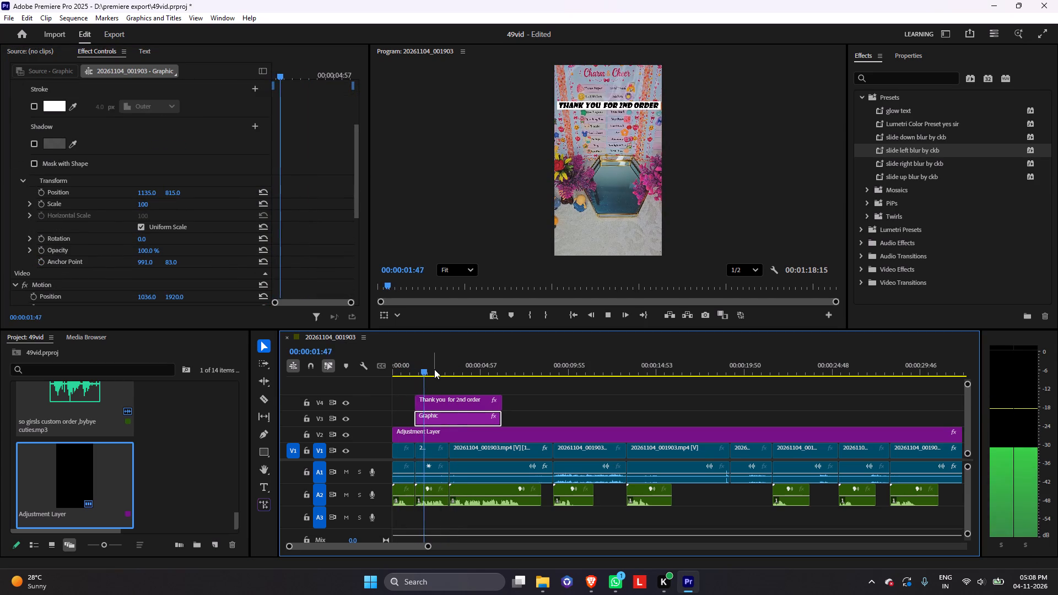
key(space)
drag(420, 369, 411, 374)
key(space)
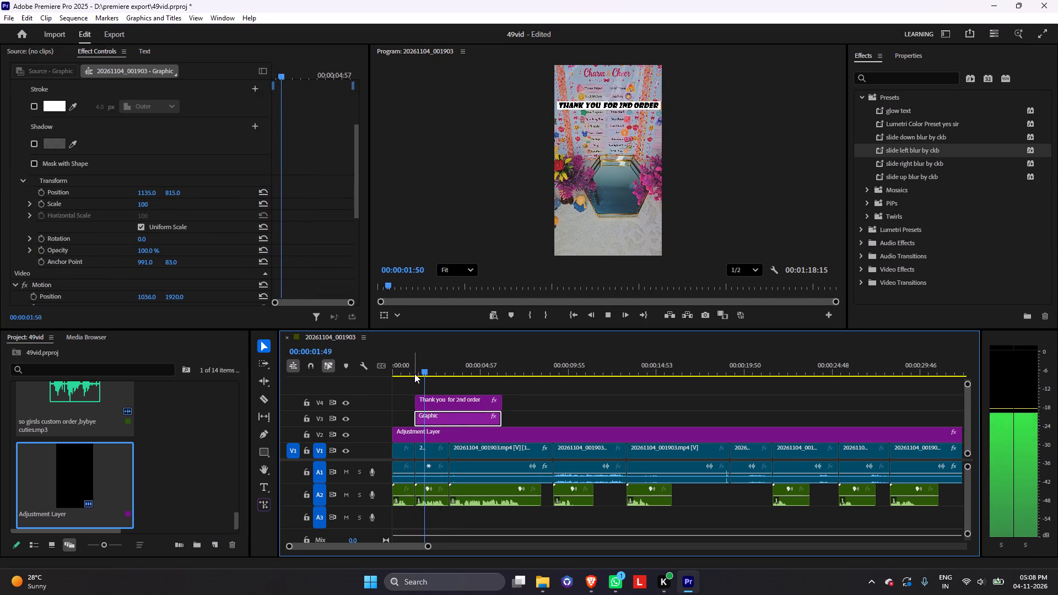
key(space)
Apply the "slide down blur by ckb" preset to the "Thank you for 2nd order" title on V4 and preview it.
click(449, 401)
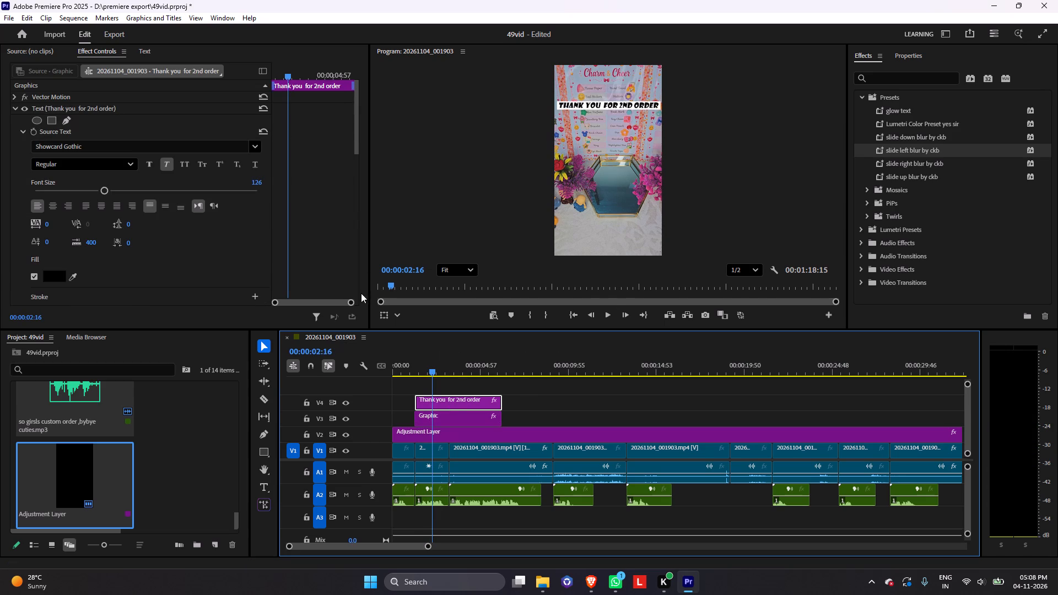
drag(897, 126, 884, 127)
drag(911, 137, 574, 278)
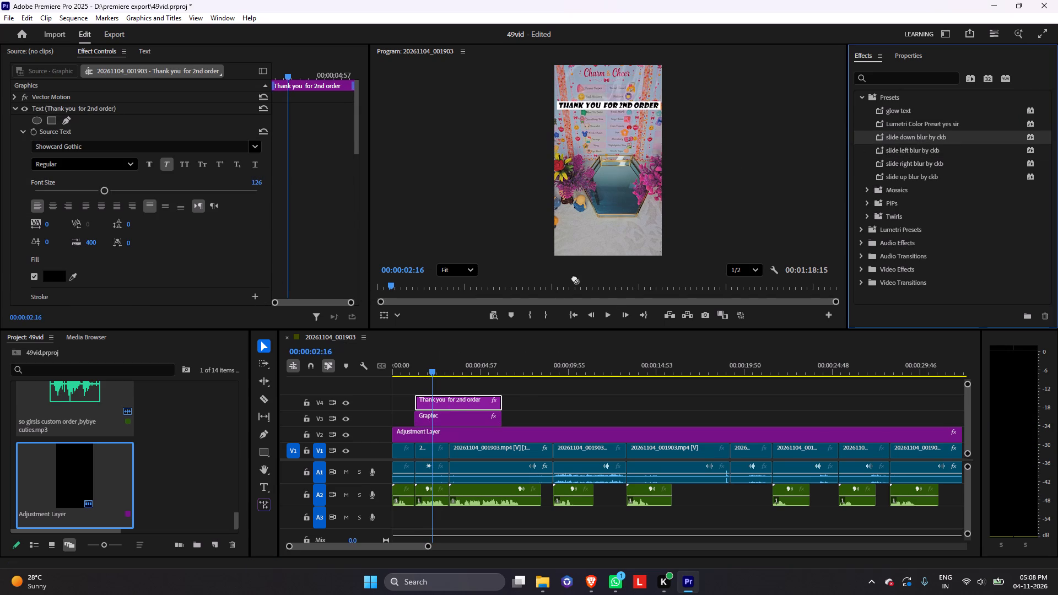
drag(574, 278, 481, 399)
key(space)
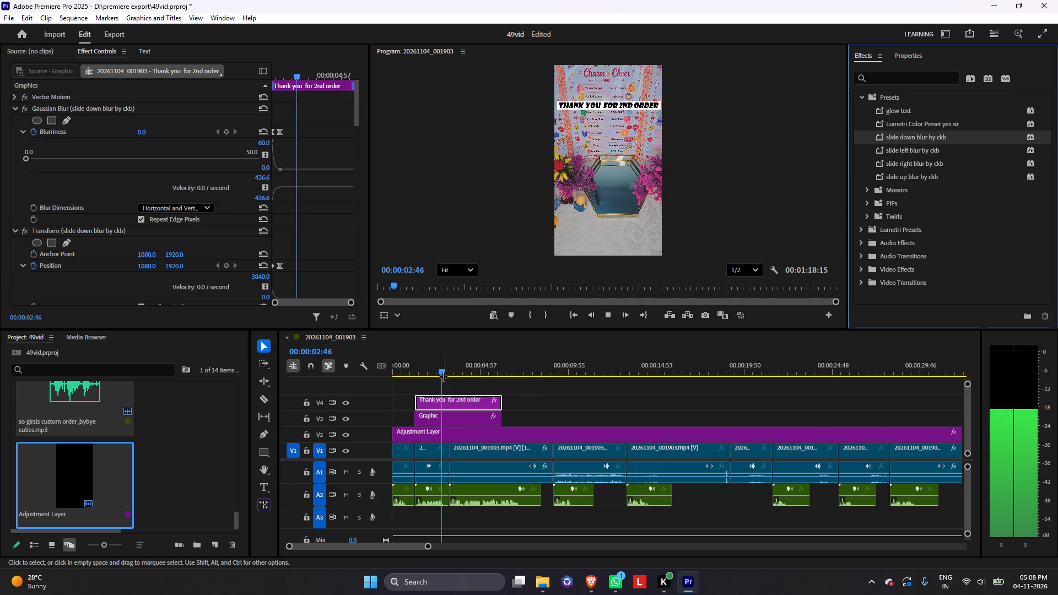
drag(440, 374, 408, 381)
key(space)
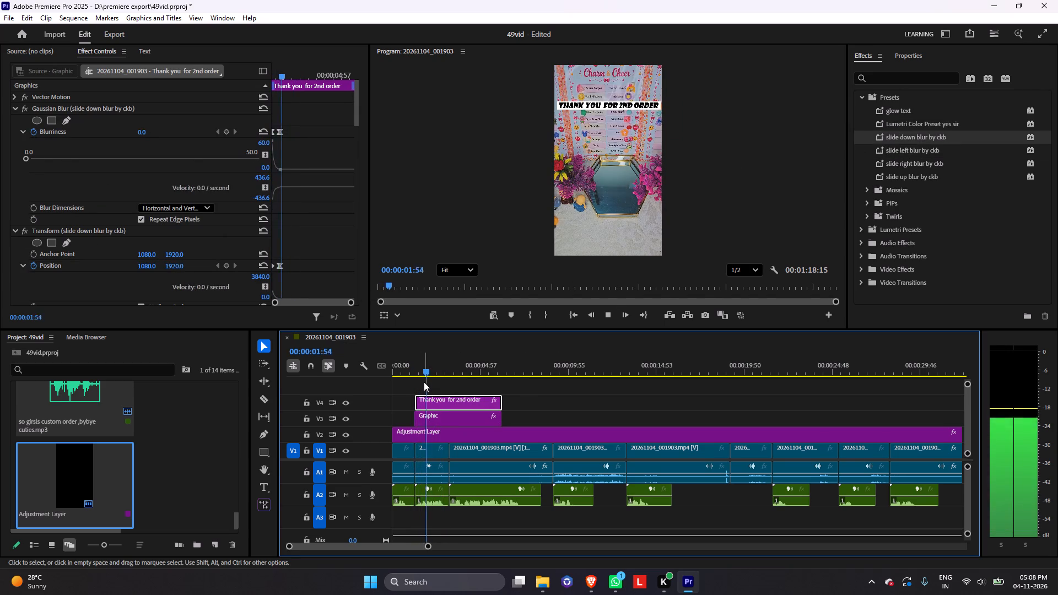
key(space)
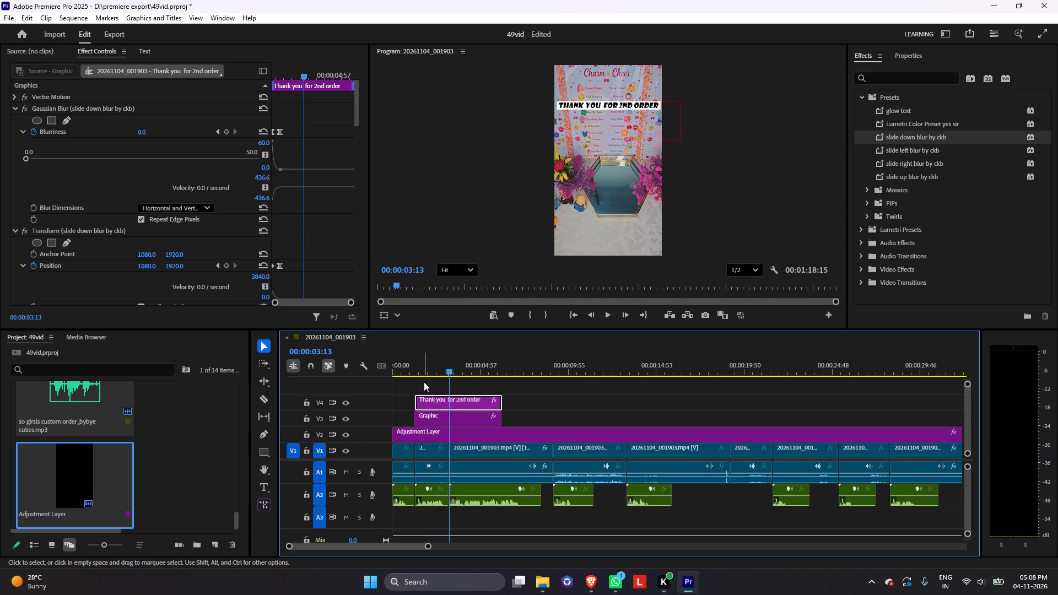
Trim the ends of the title clip on V4 and the rectangle graphic on V3 to 00:00:03:13.
shift+drag(444, 370, 451, 370)
shift+click(451, 370)
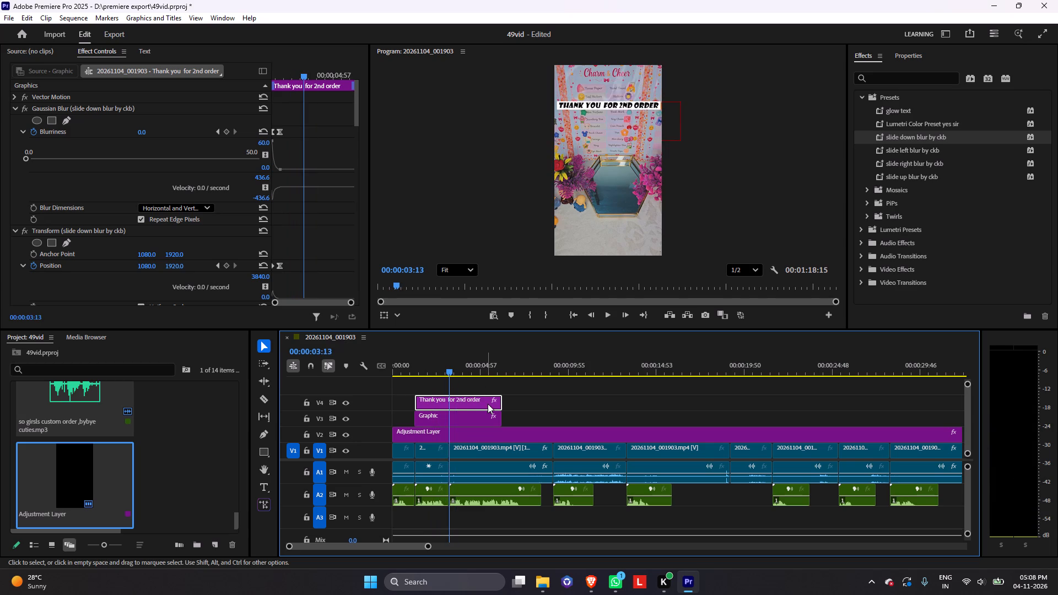
click(488, 404)
ctrl+click(481, 416)
shift+click(482, 407)
shift+drag(502, 408, 500, 408)
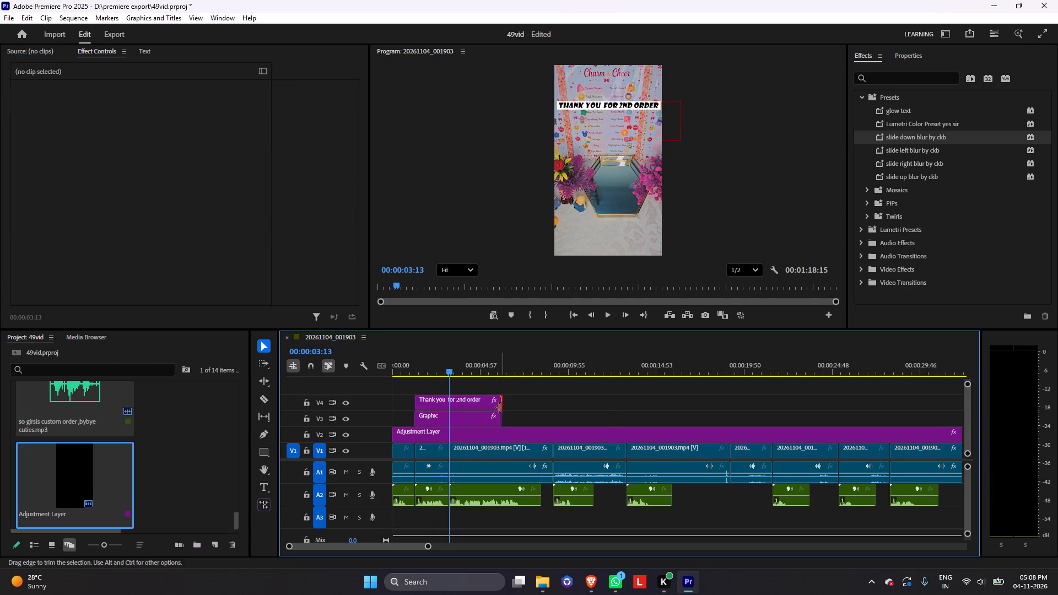
shift+drag(500, 408, 450, 412)
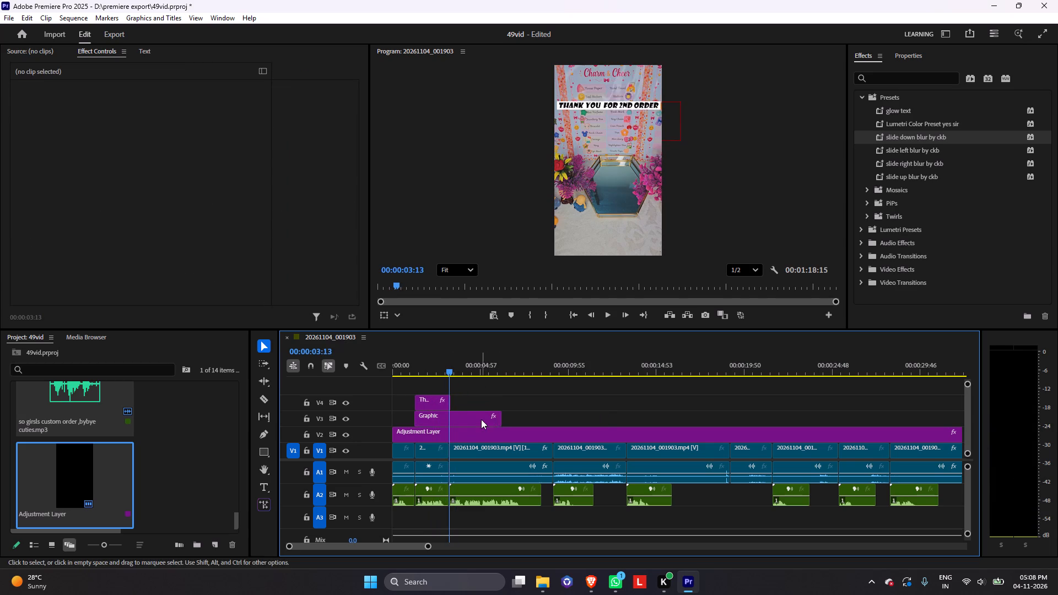
click(481, 419)
drag(501, 421, 448, 424)
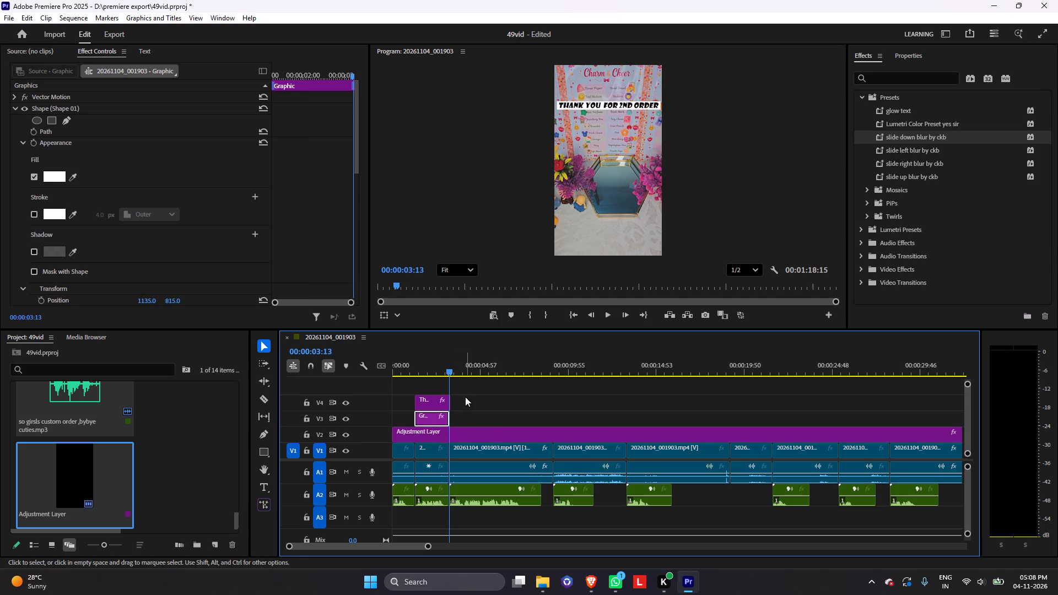
Nest all the voiceover clips on A2 into one sequence, keeping the default name.
scroll(506, 398, up, 3)
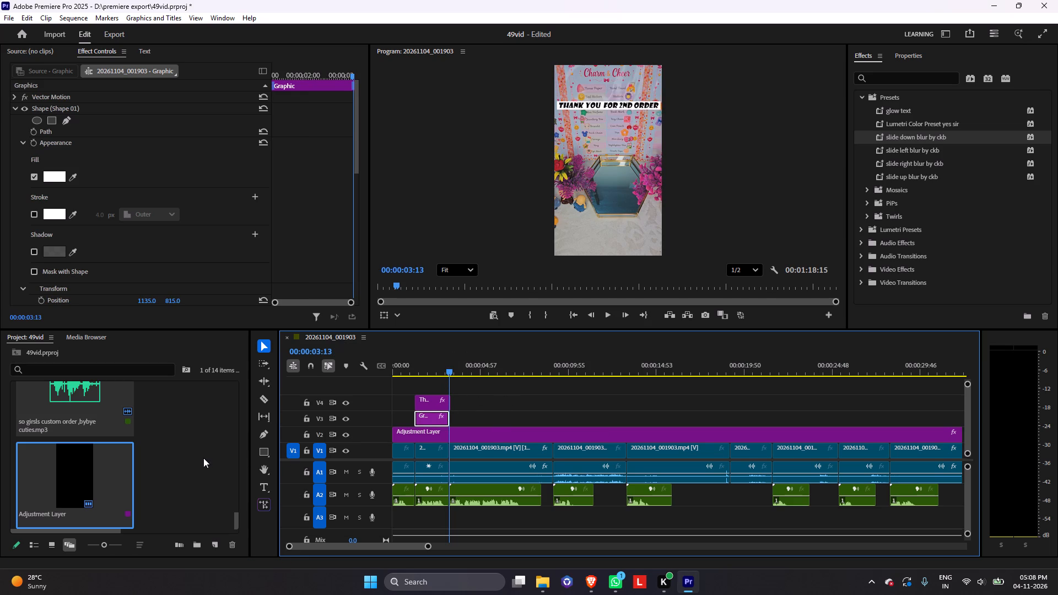
drag(450, 369, 388, 375)
drag(430, 548, 624, 548)
drag(697, 500, 291, 497)
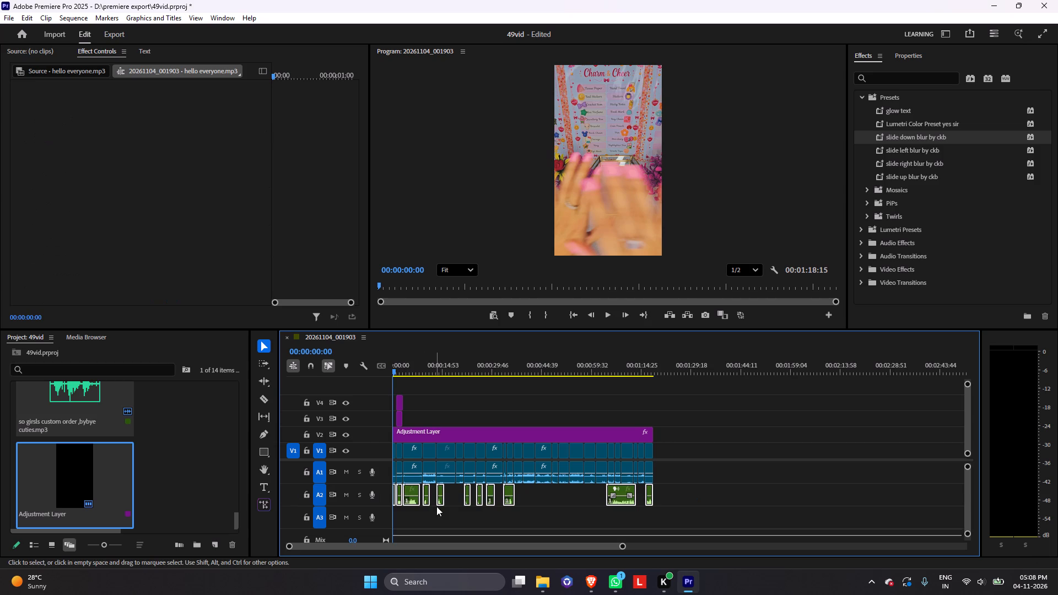
right_click(417, 502)
click(473, 285)
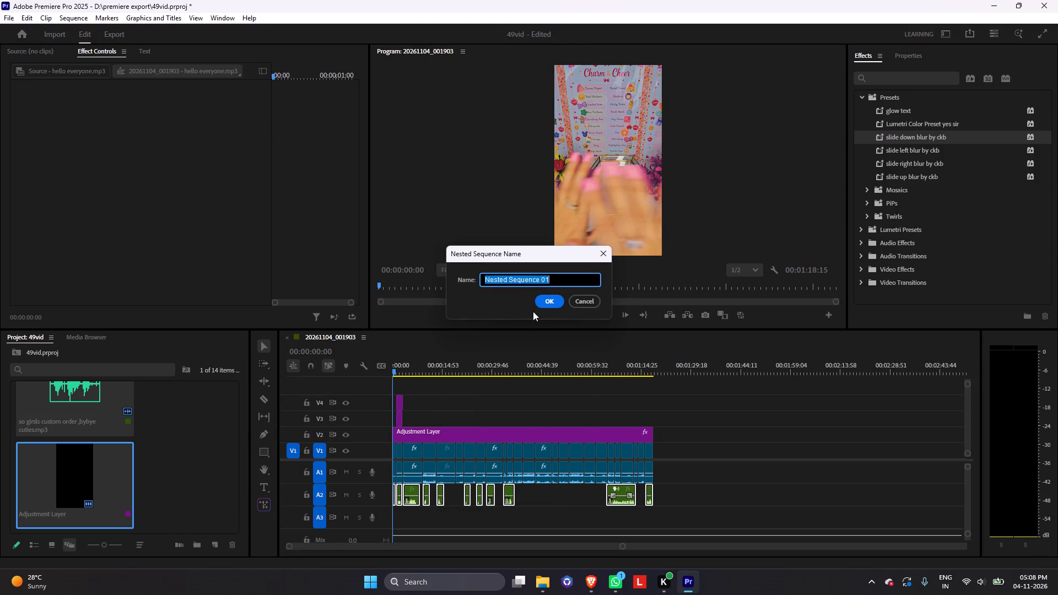
click(541, 300)
Set the nested voiceover clip's audio gain to +10 dB.
click(433, 491)
key(g)
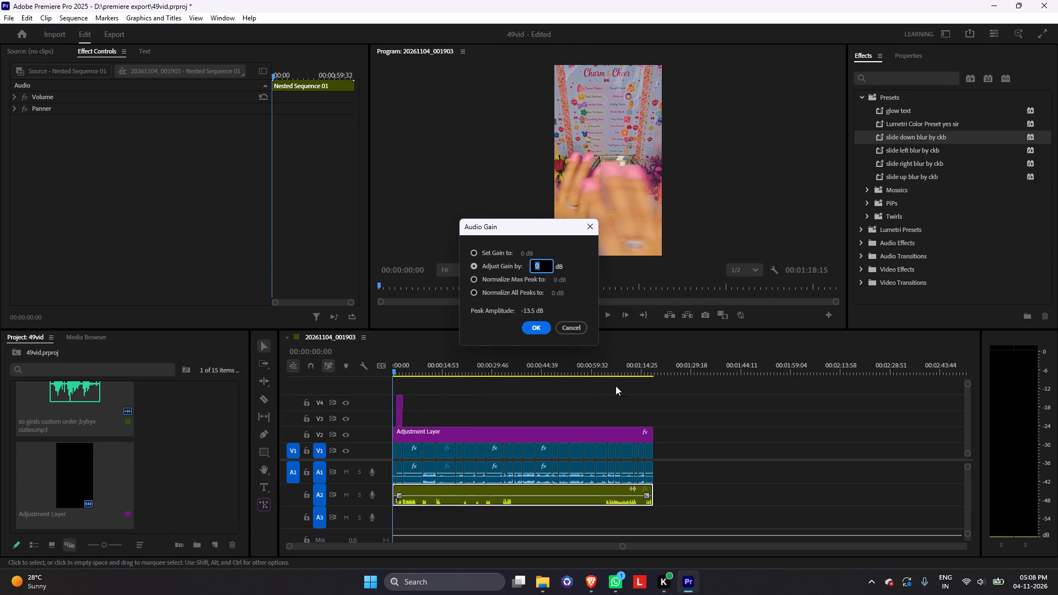
click(473, 254)
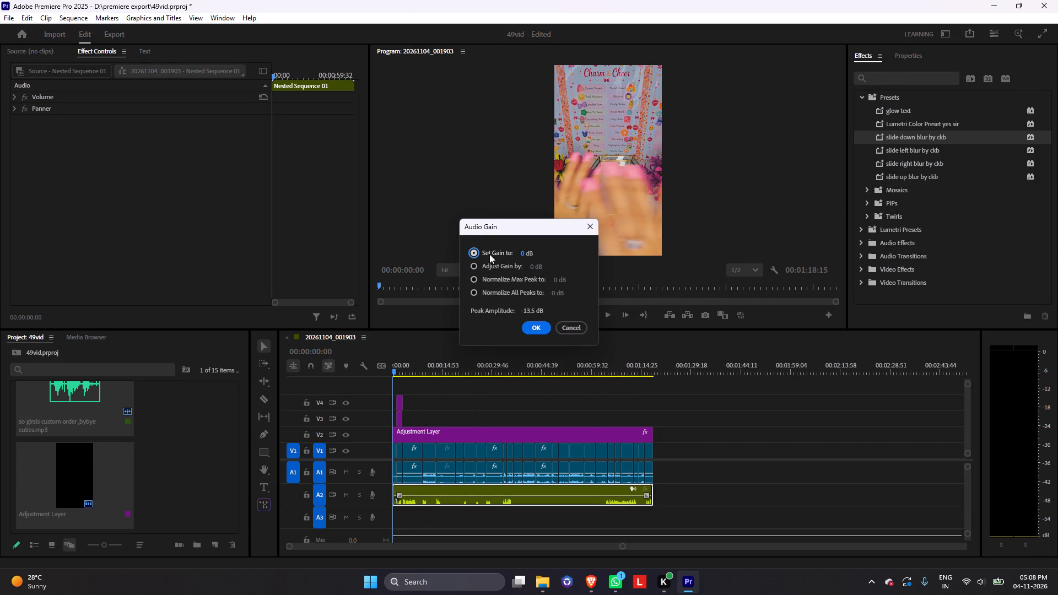
click(525, 253)
key(plus)
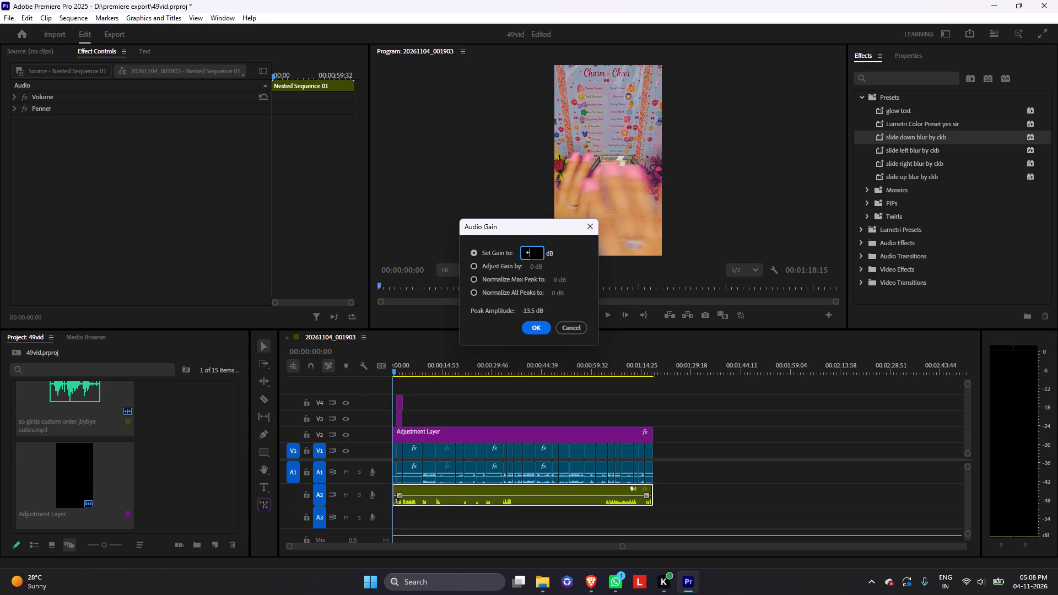
text(10)
key(Return)
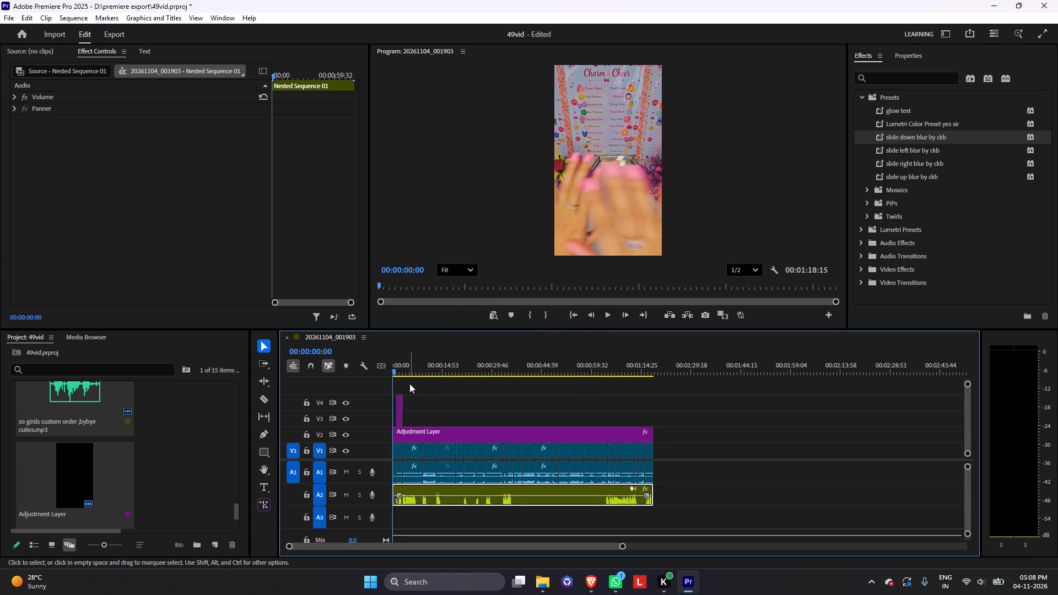
Mark the sequence In point at 00:00:00:00 and the Out point at the footage's end, 00:01:18:15.
key(i)
drag(392, 373, 652, 403)
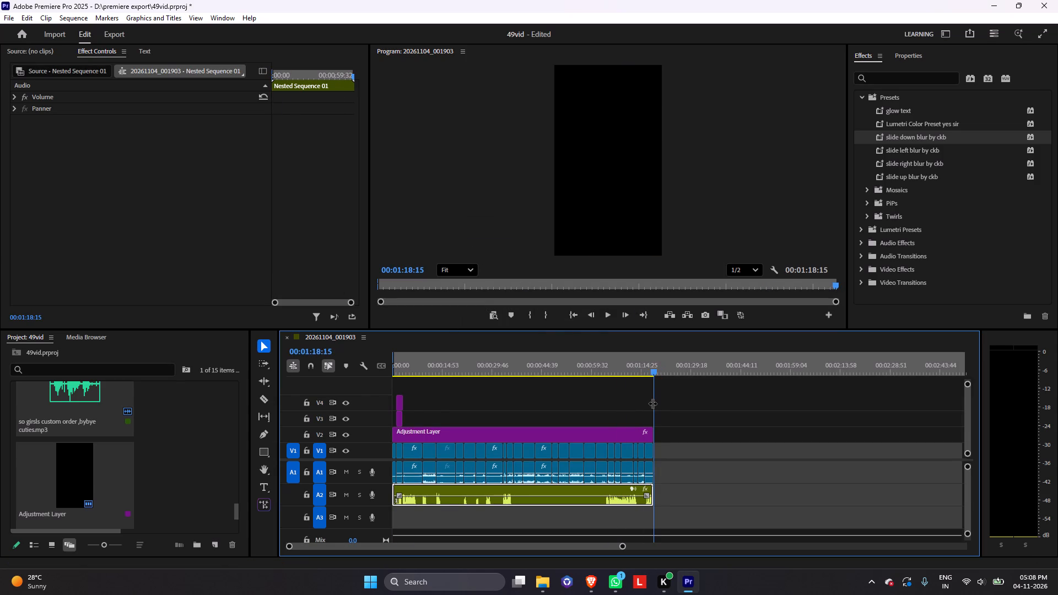
key(o)
Open the export settings for the sequence and name the output file "49 vid".
click(119, 33)
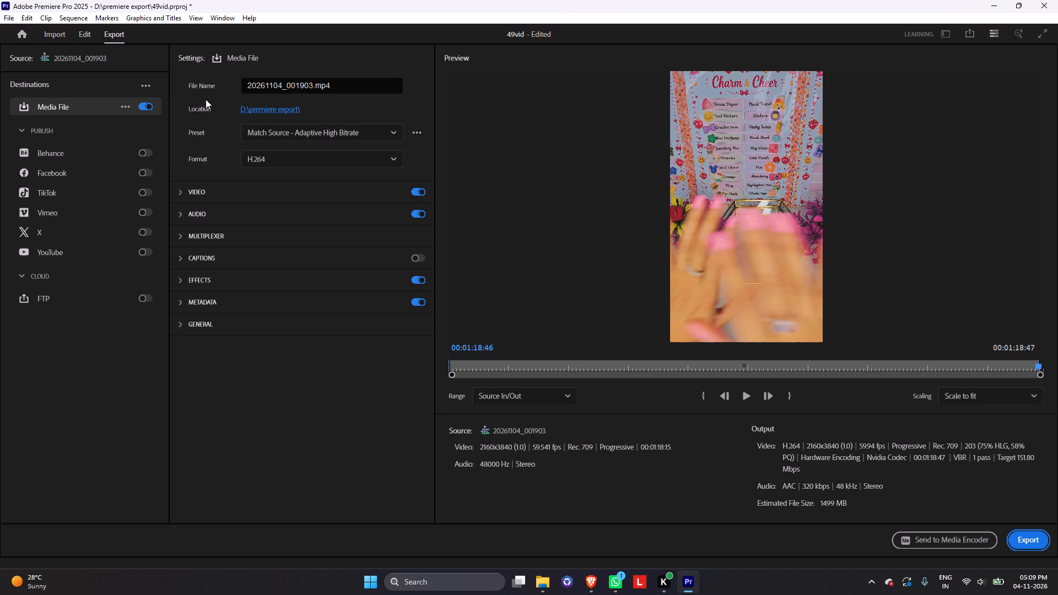
drag(354, 83, 186, 84)
key(BackSpace)
text(49 vid)
Enable Render at Maximum Depth and Use Maximum Render Quality in the video settings, and start the export.
click(182, 186)
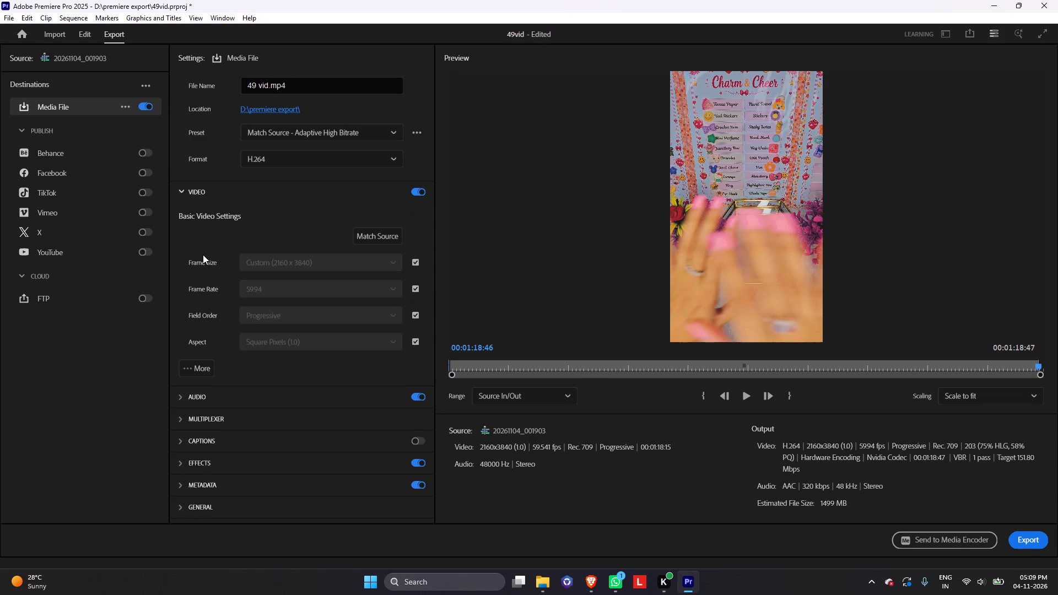
click(182, 358)
click(185, 366)
click(193, 370)
click(190, 393)
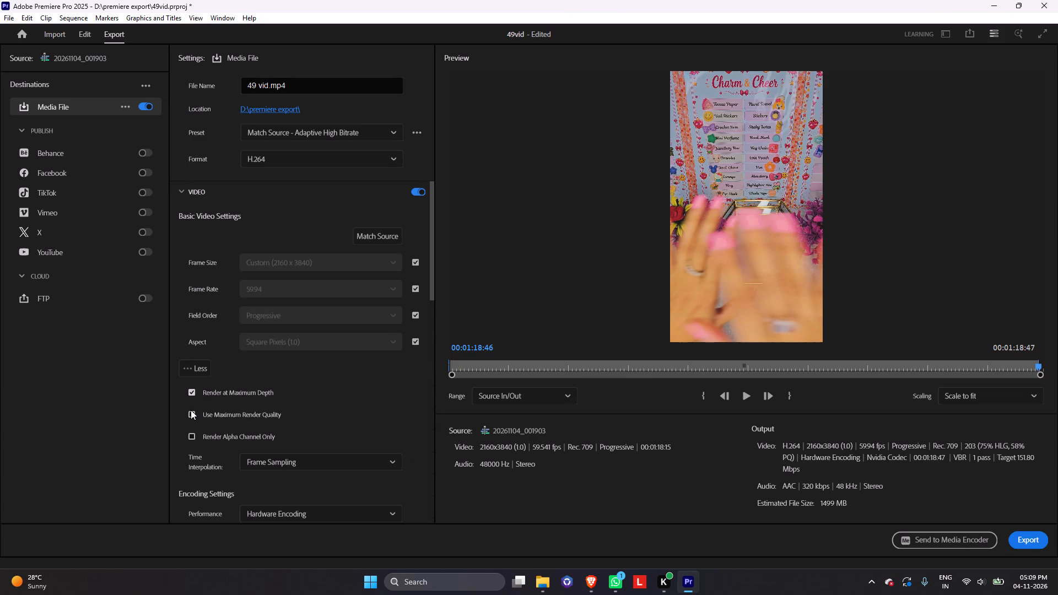
click(204, 414)
click(193, 415)
click(190, 414)
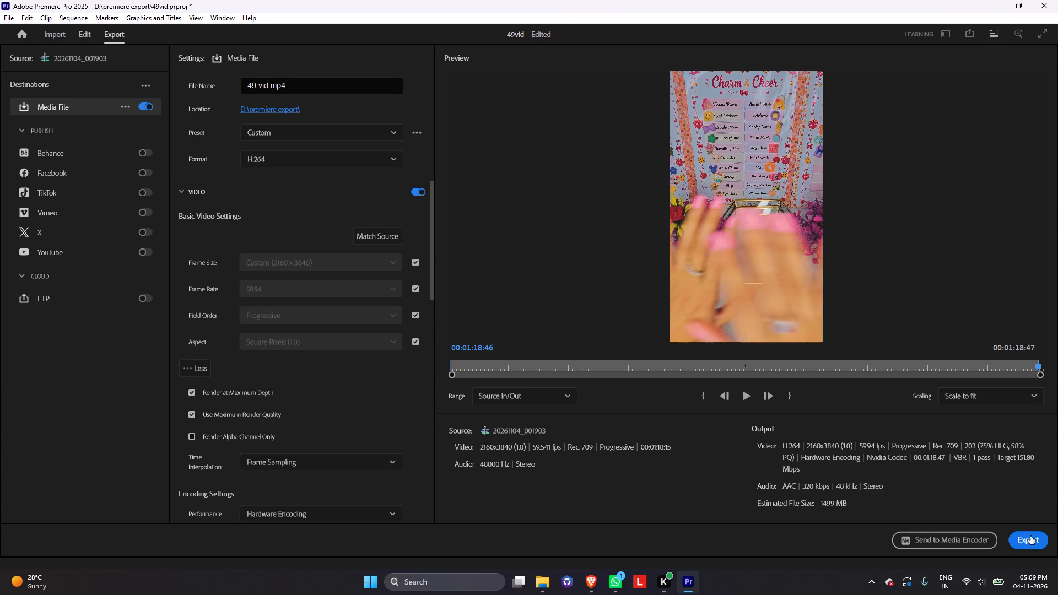
click(1030, 539)
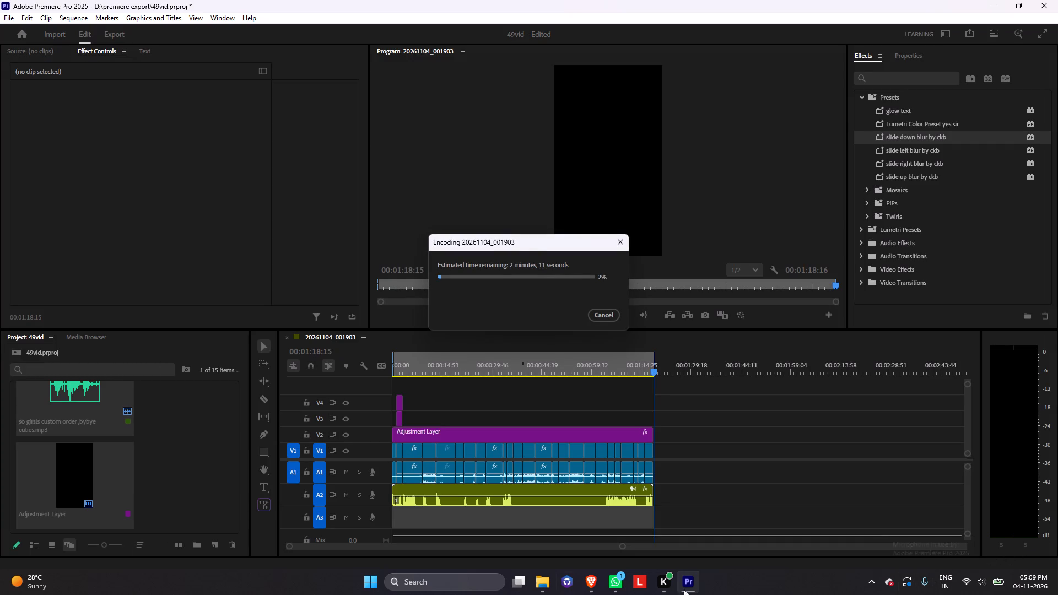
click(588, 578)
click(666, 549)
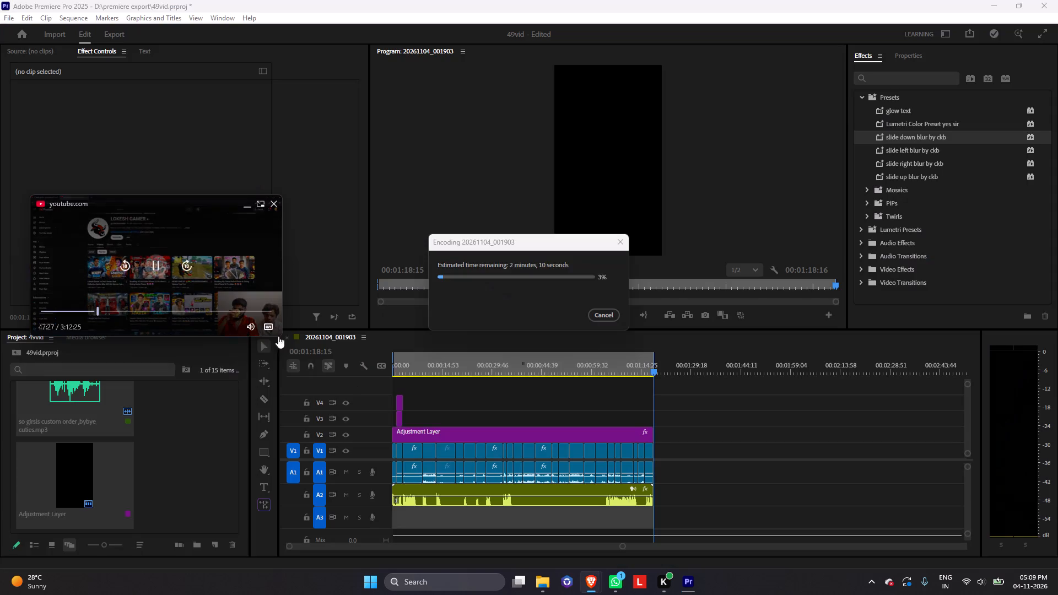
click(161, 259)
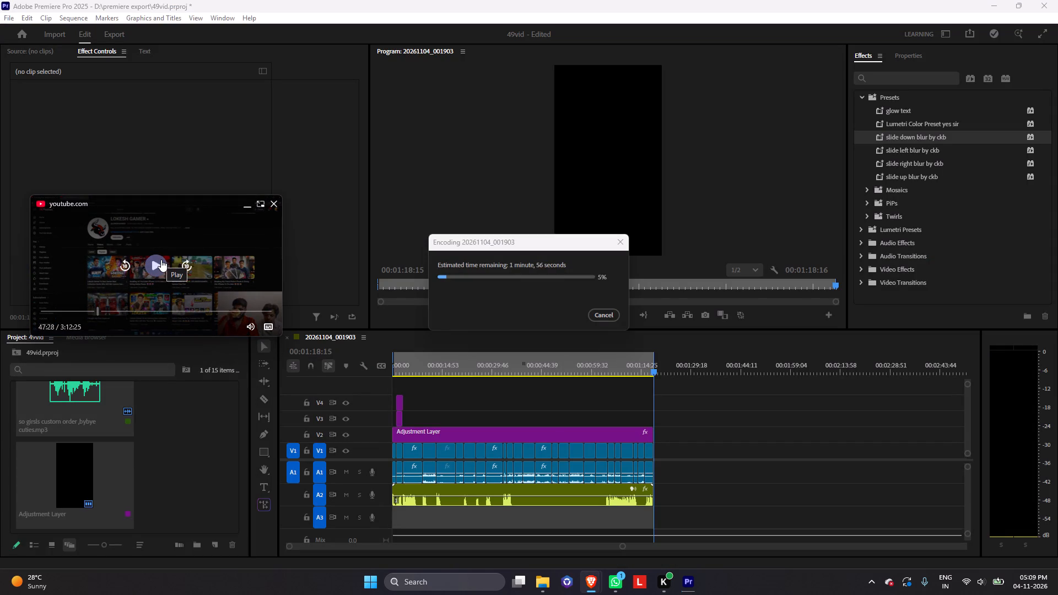
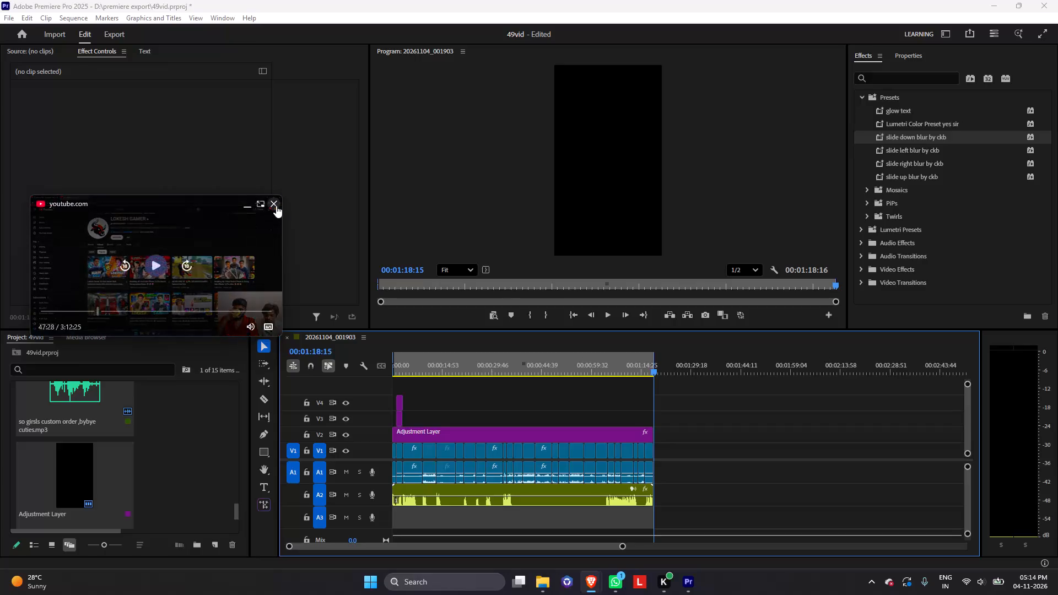
Close the floating YouTube video player covering the editing workspace.
click(276, 205)
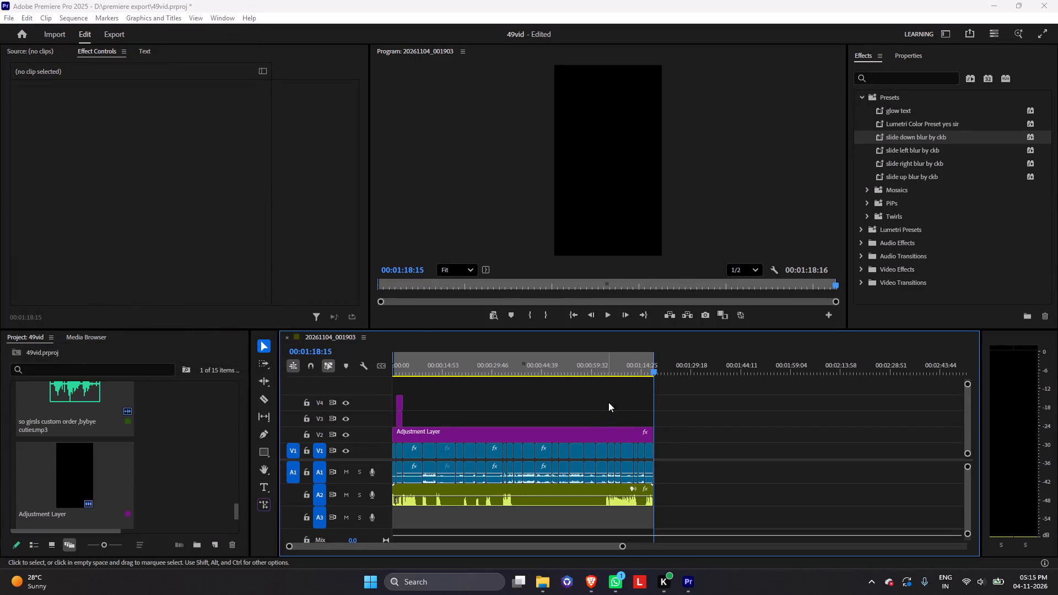
Play the edited sequence from 00:00:00:00 with the program preview maximized to review the video.
drag(653, 371, 349, 328)
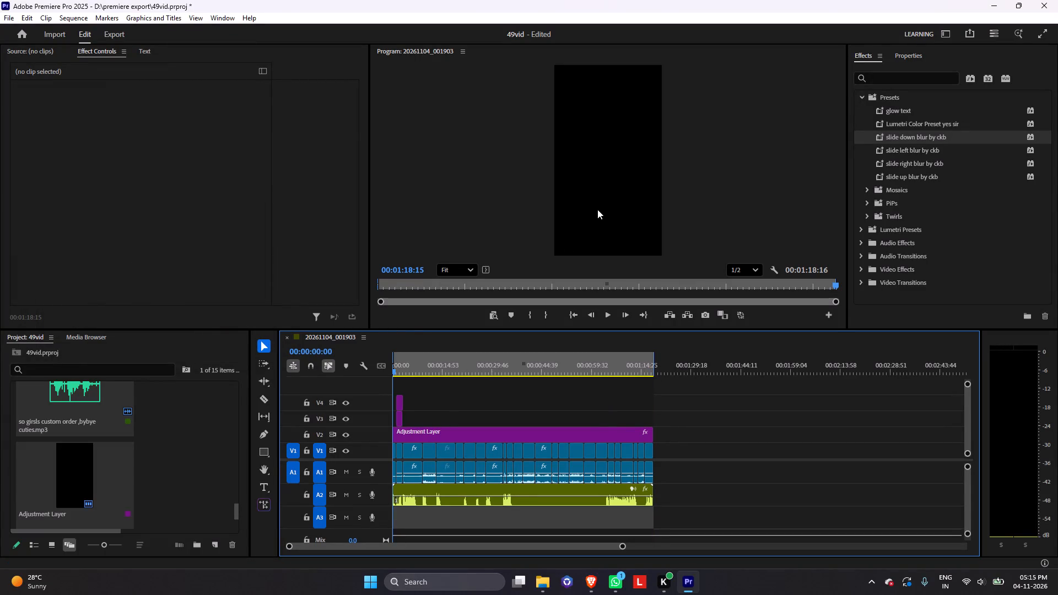
key(grave)
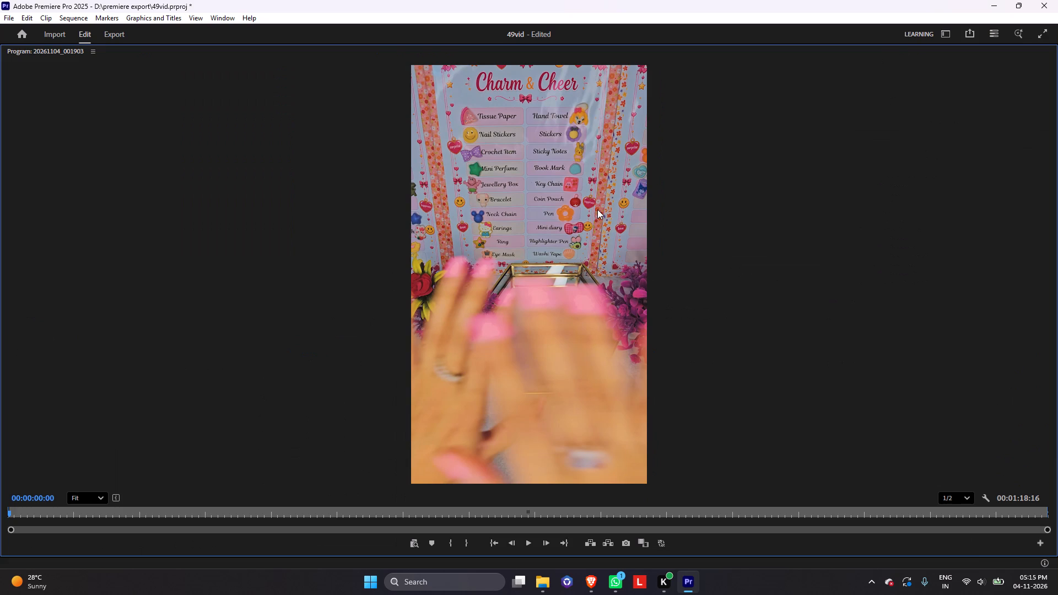
key(space)
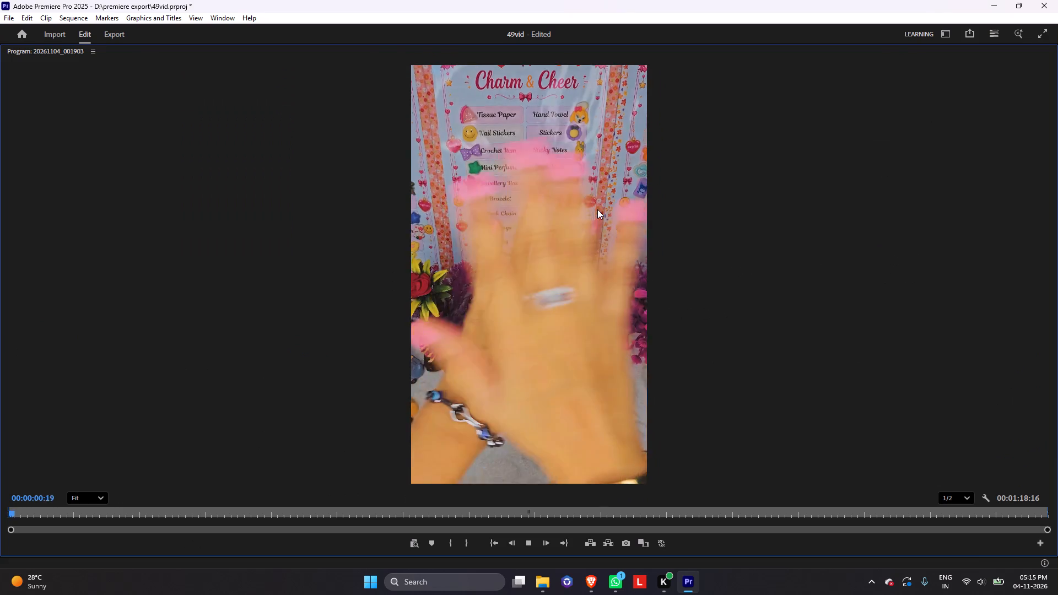
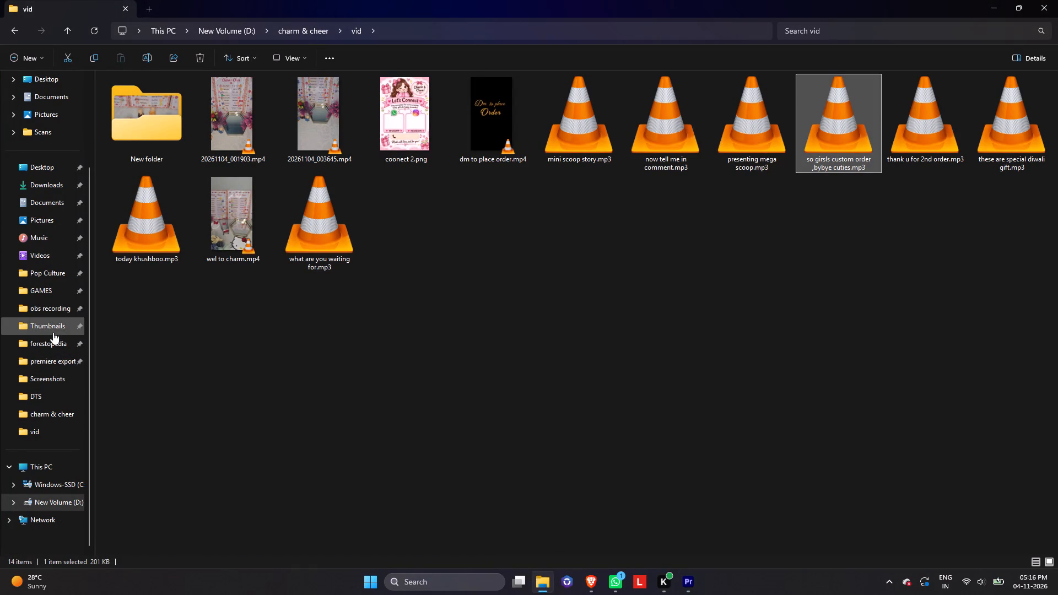
Permanently delete the exported video 49 vid.mp4 from the premiere export folder.
click(57, 359)
scroll(171, 425, down, 20)
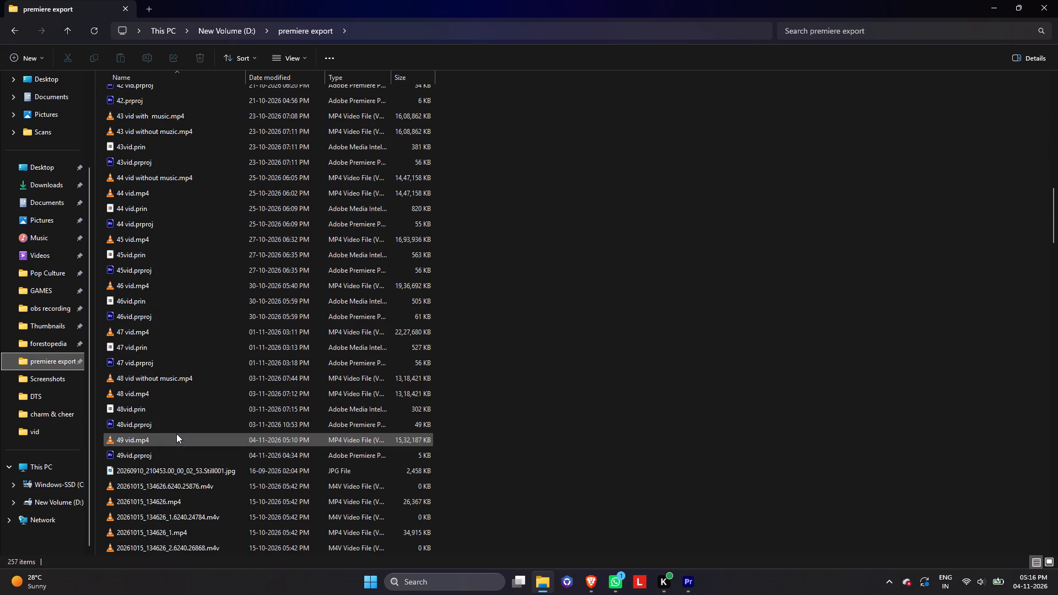
click(176, 434)
key(shift+Delete)
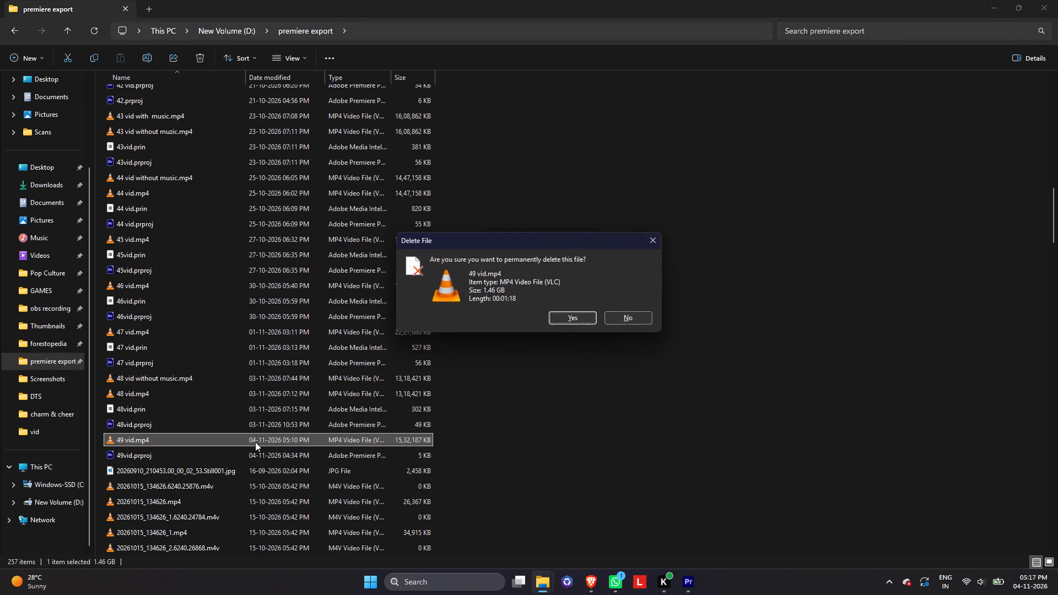
key(Return)
Switch to Premiere Pro and restore the full editing workspace from the maximized program preview.
click(695, 570)
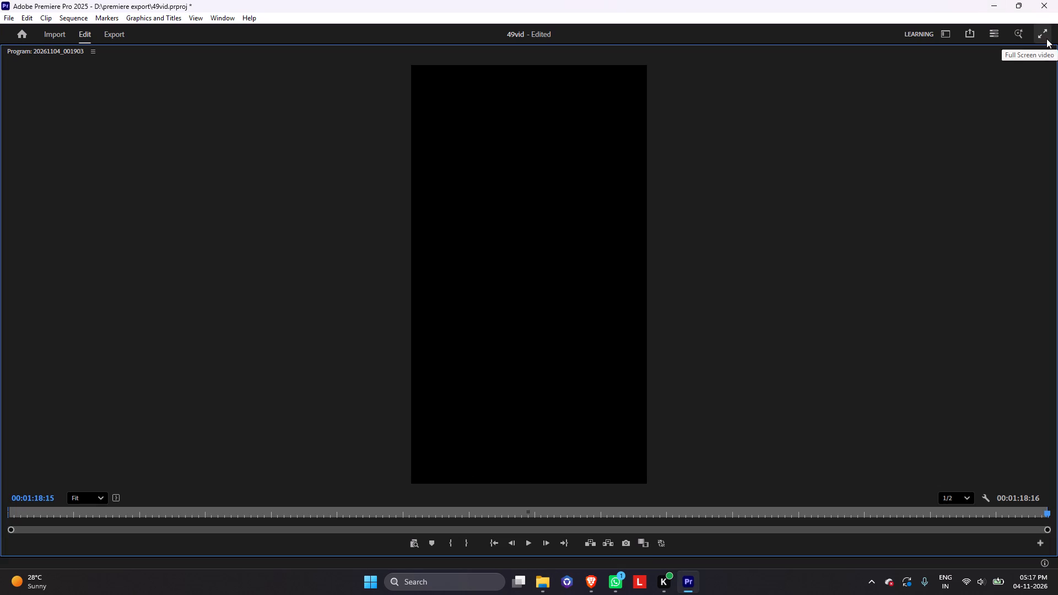
key(grave)
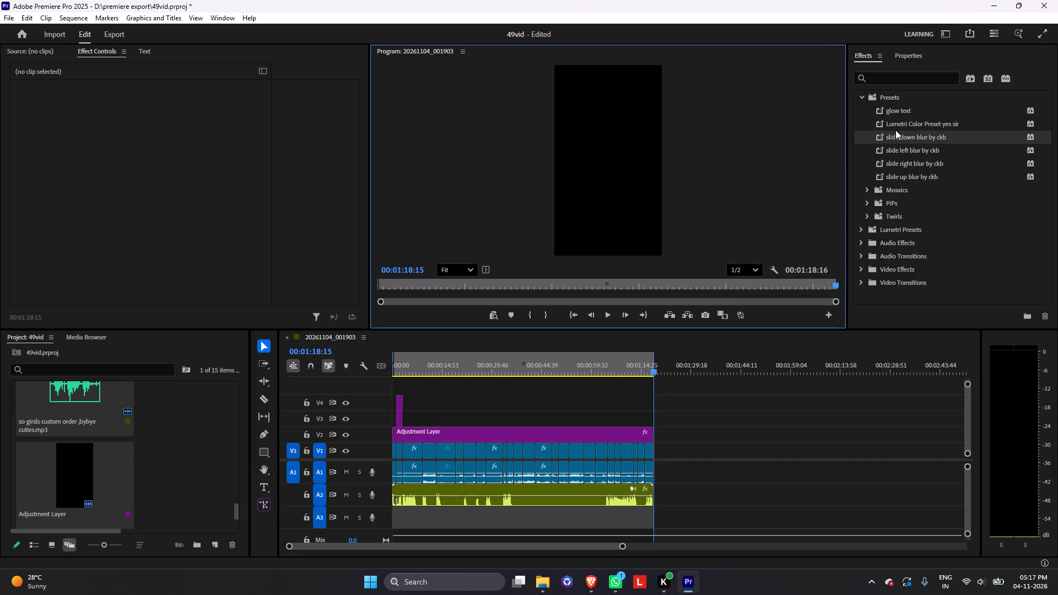
Move the sequence's Out point earlier to about 00:01:12:04.
click(624, 542)
drag(623, 548, 616, 548)
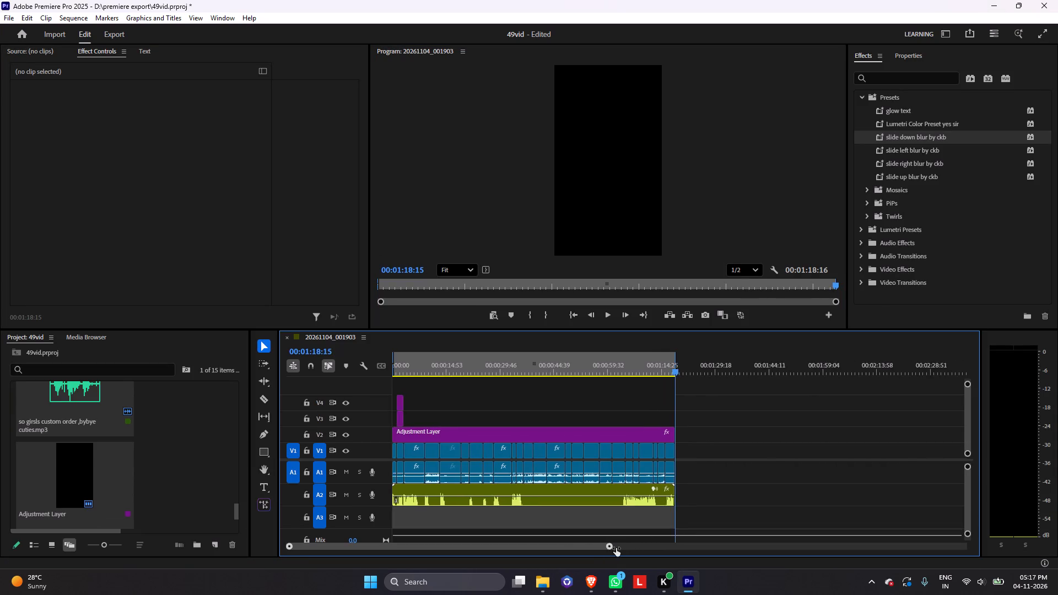
drag(616, 548, 515, 542)
click(792, 493)
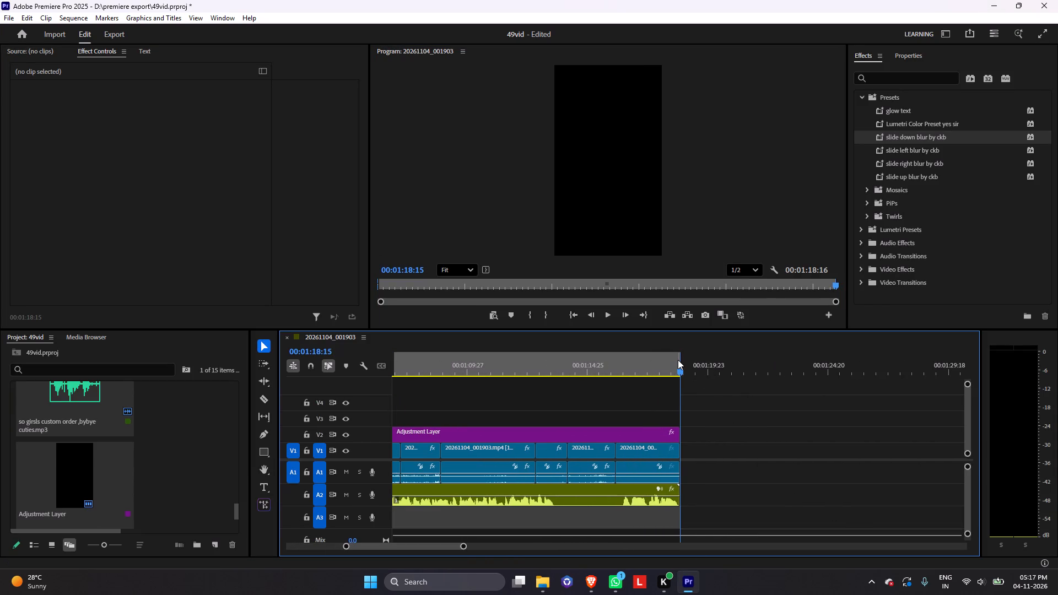
drag(682, 359, 532, 348)
Check the ending footage and move the last 20261104_001903.mp4 clip later to start at 00:01:18:05, opening a gap before it.
drag(676, 369, 652, 370)
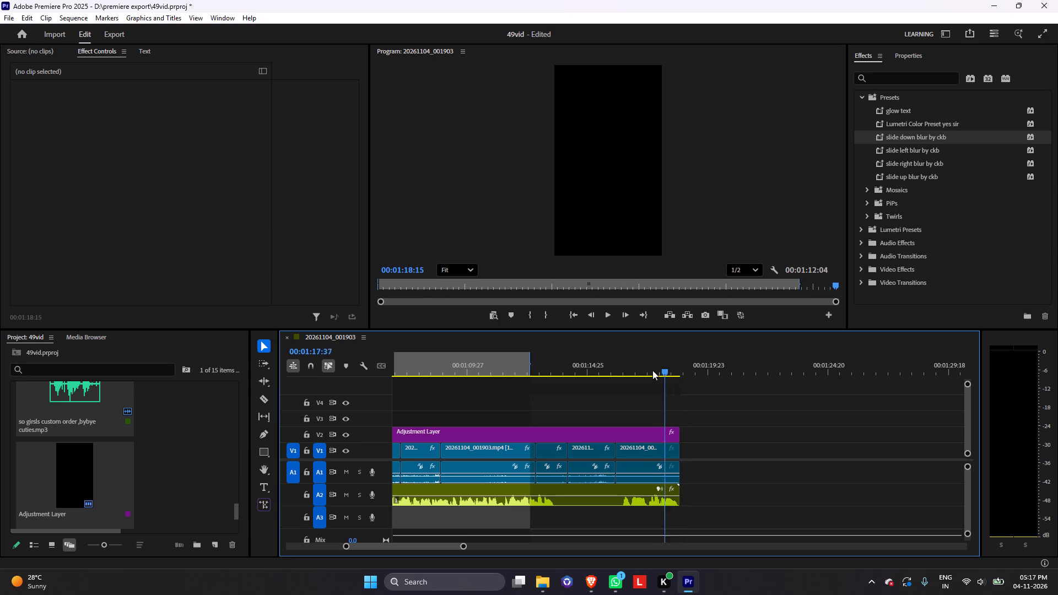
drag(652, 370, 625, 371)
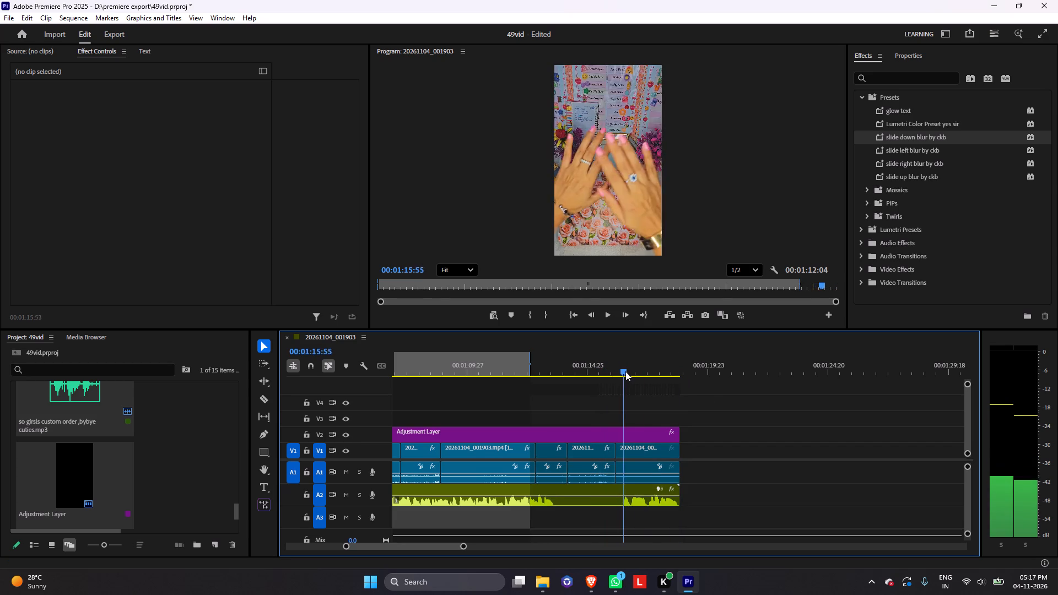
drag(625, 371, 643, 373)
drag(650, 449, 650, 454)
drag(729, 483, 647, 457)
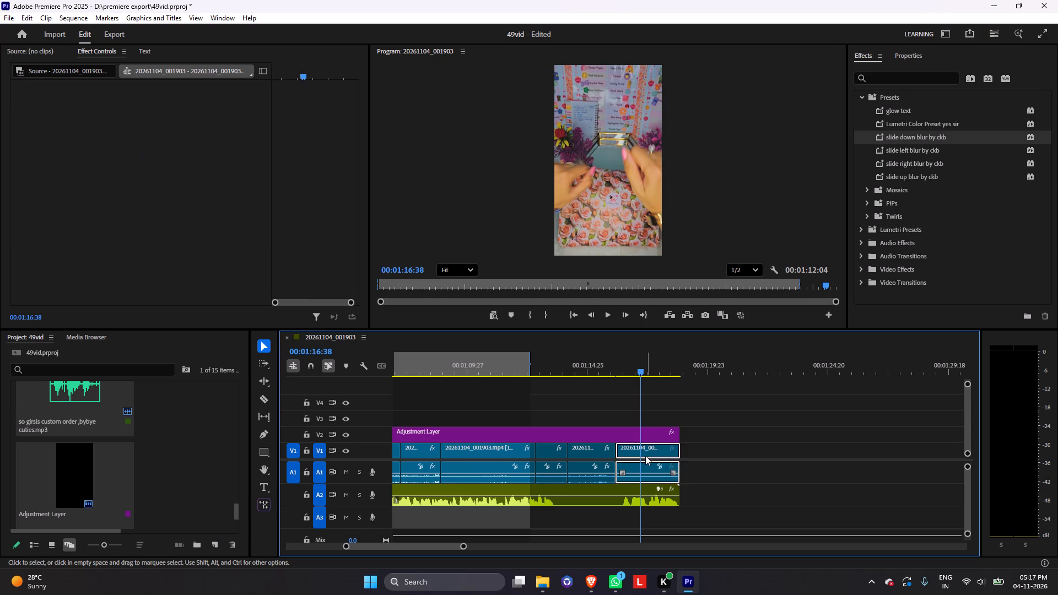
drag(637, 452, 697, 453)
click(795, 458)
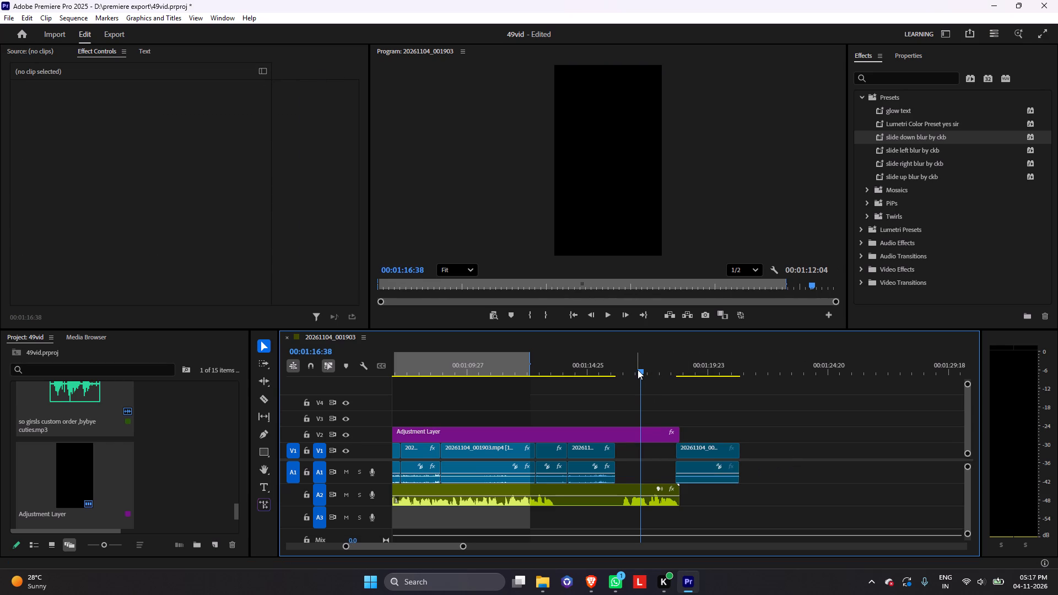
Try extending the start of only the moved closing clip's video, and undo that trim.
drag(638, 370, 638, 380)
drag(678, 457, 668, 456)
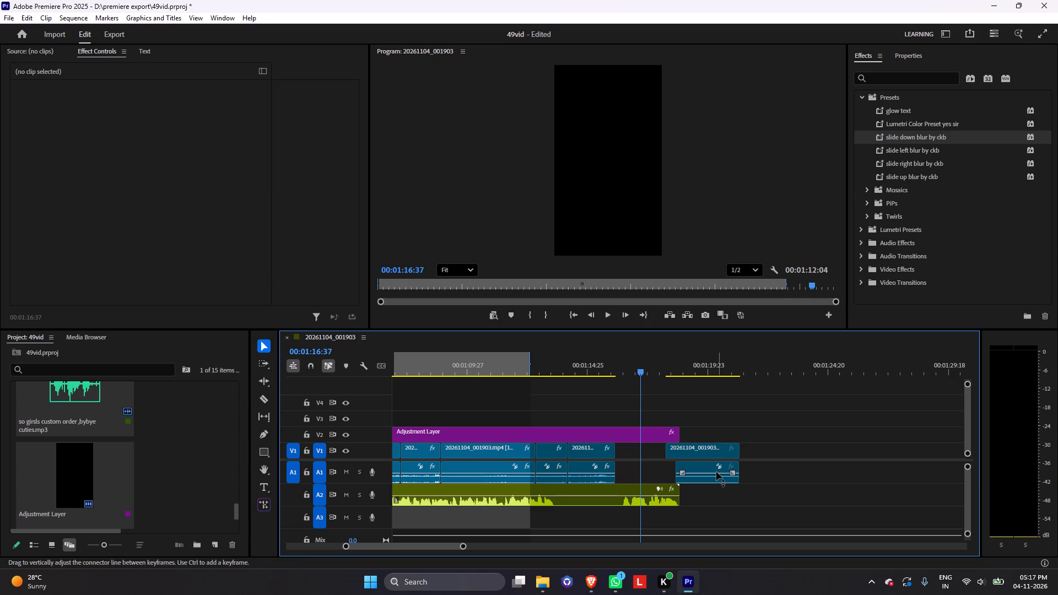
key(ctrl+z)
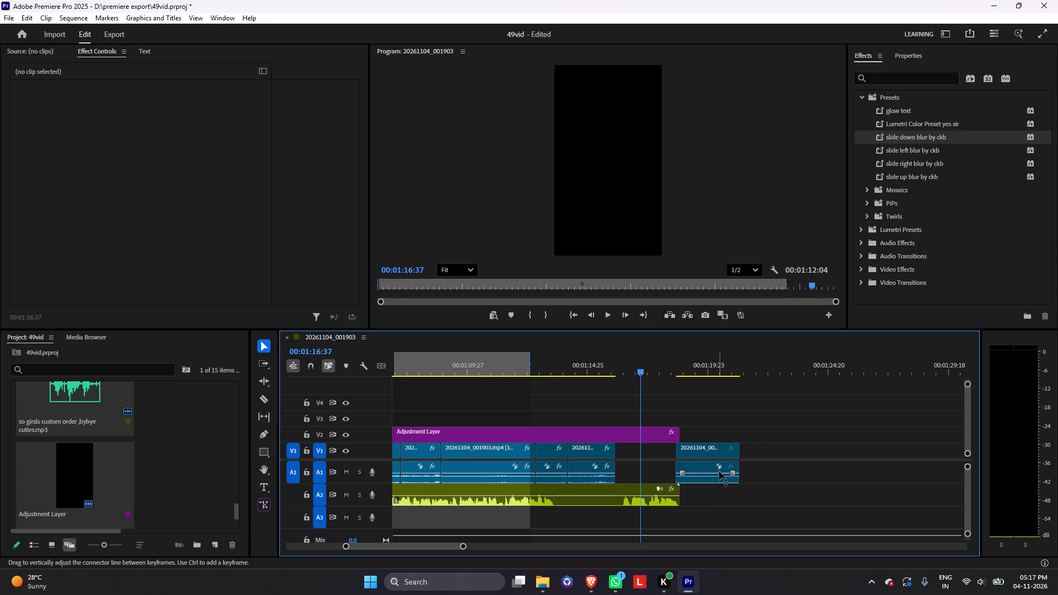
Link the moved closing clip's video on V1 with its audio on A1.
drag(797, 505, 705, 446)
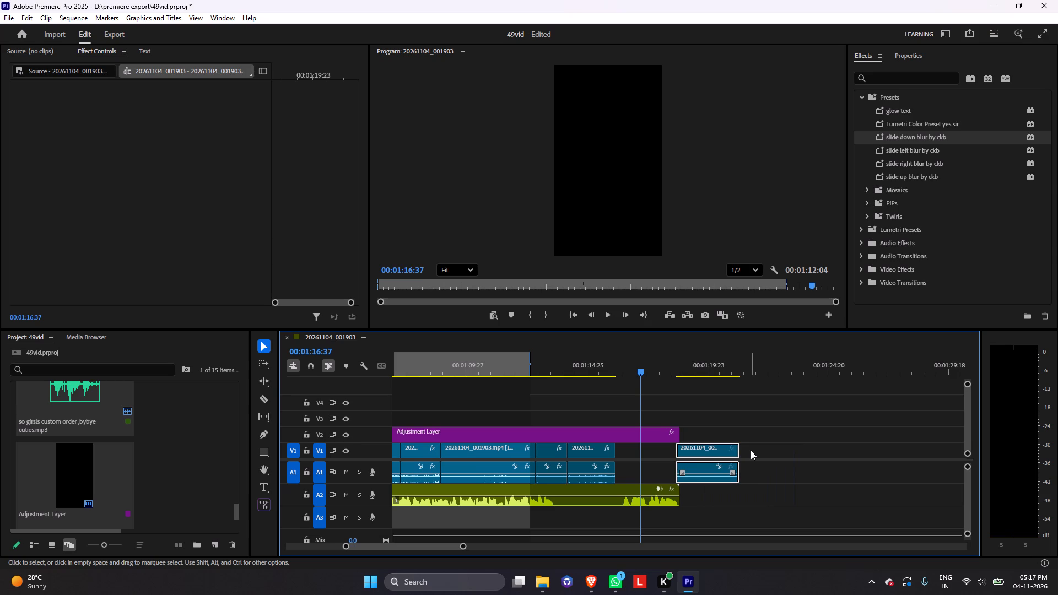
key(ctrl+l)
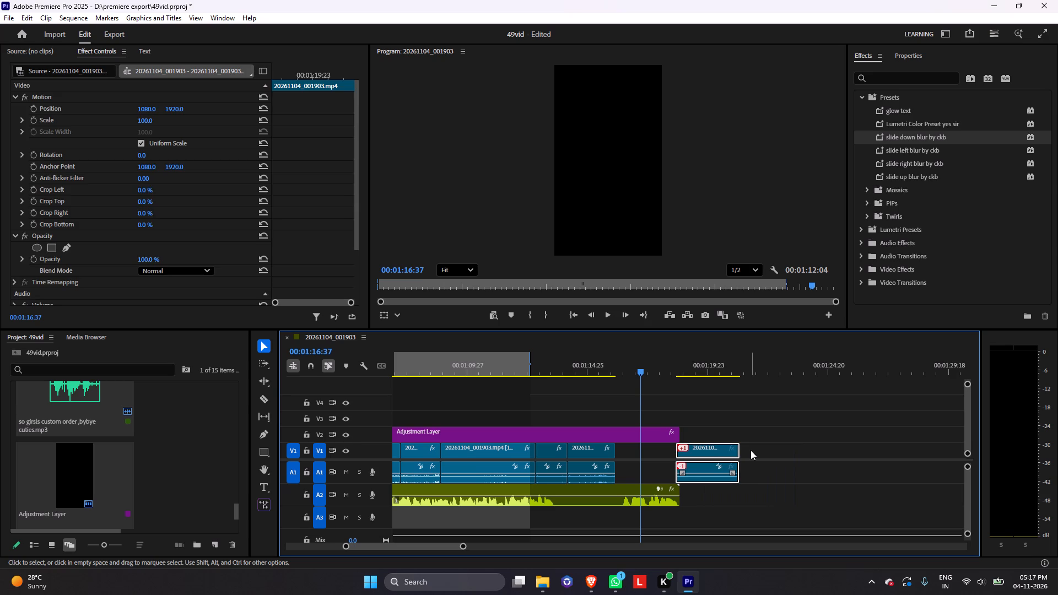
key(ctrl+l)
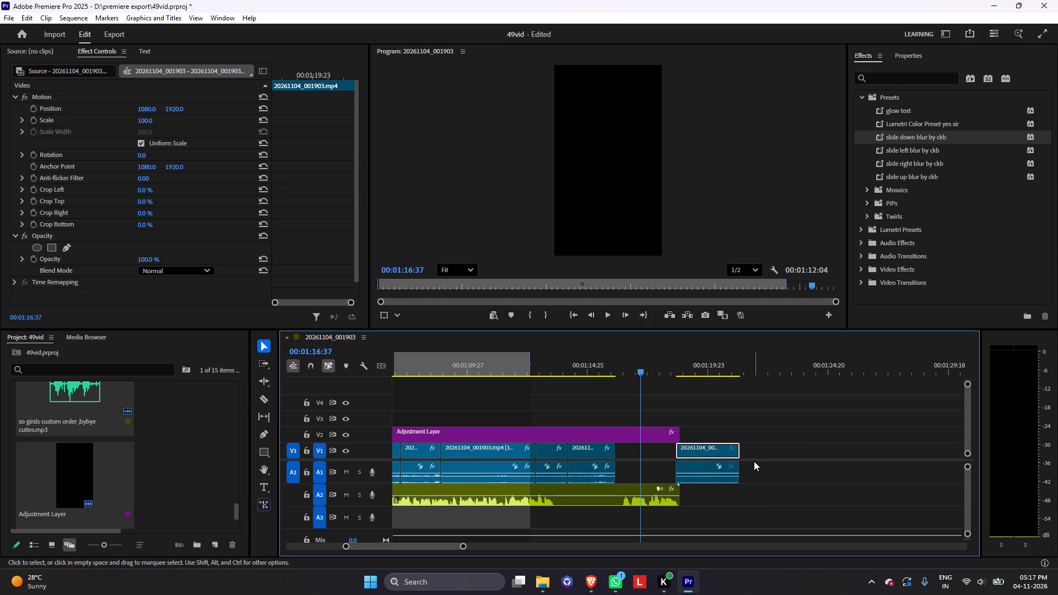
key(ctrl+l)
key(ctrl+l)
drag(791, 486, 718, 458)
key(ctrl+l)
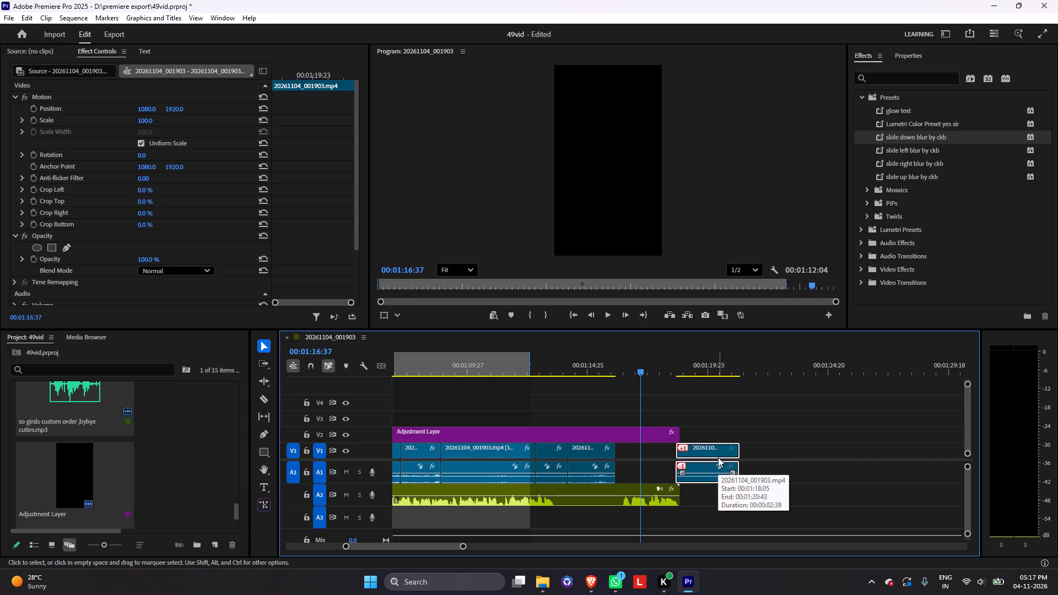
click(801, 483)
Move the linked closing clip earlier, extend its start to about 00:01:16:30, and check the revealed footage.
drag(718, 454, 710, 453)
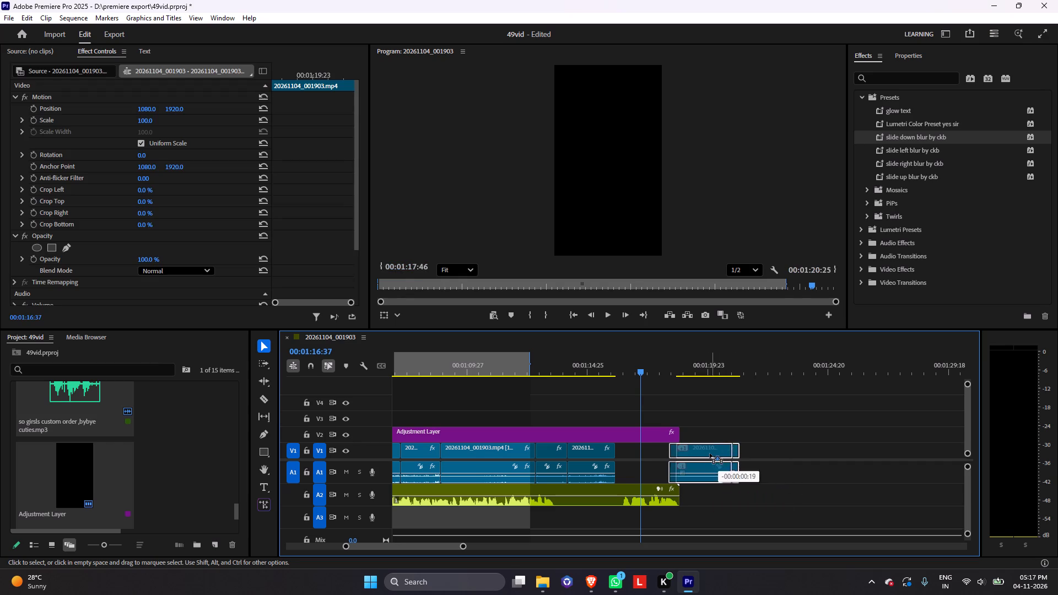
drag(710, 453, 694, 452)
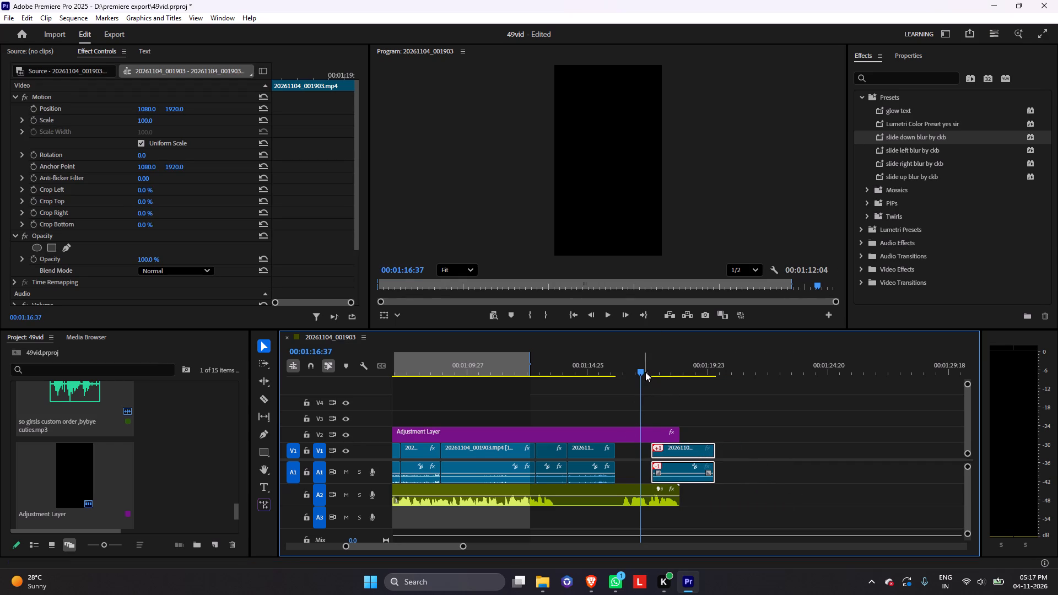
drag(643, 372, 670, 376)
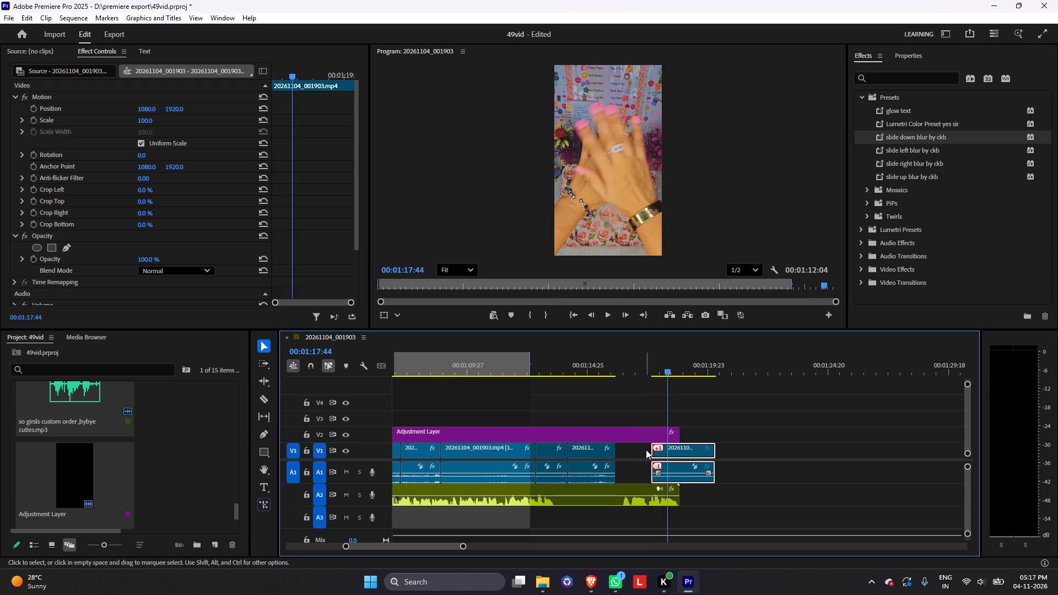
drag(652, 451, 637, 455)
drag(662, 377, 641, 392)
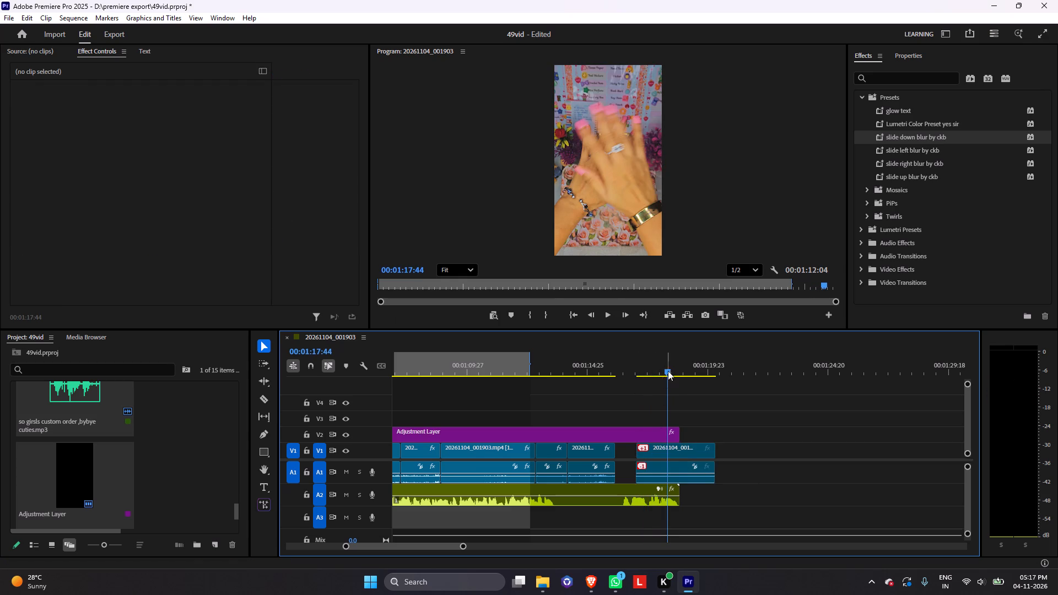
drag(670, 369, 661, 386)
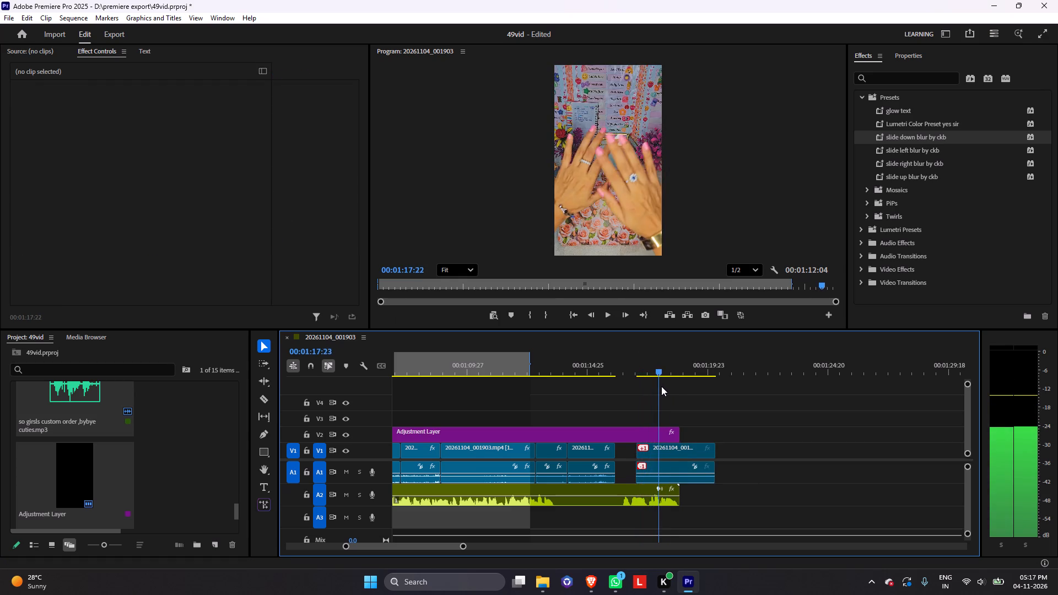
drag(661, 386, 640, 392)
Move the closing clip later and extend its start back to about 00:01:16:45 to expose and check earlier footage.
drag(679, 448, 757, 452)
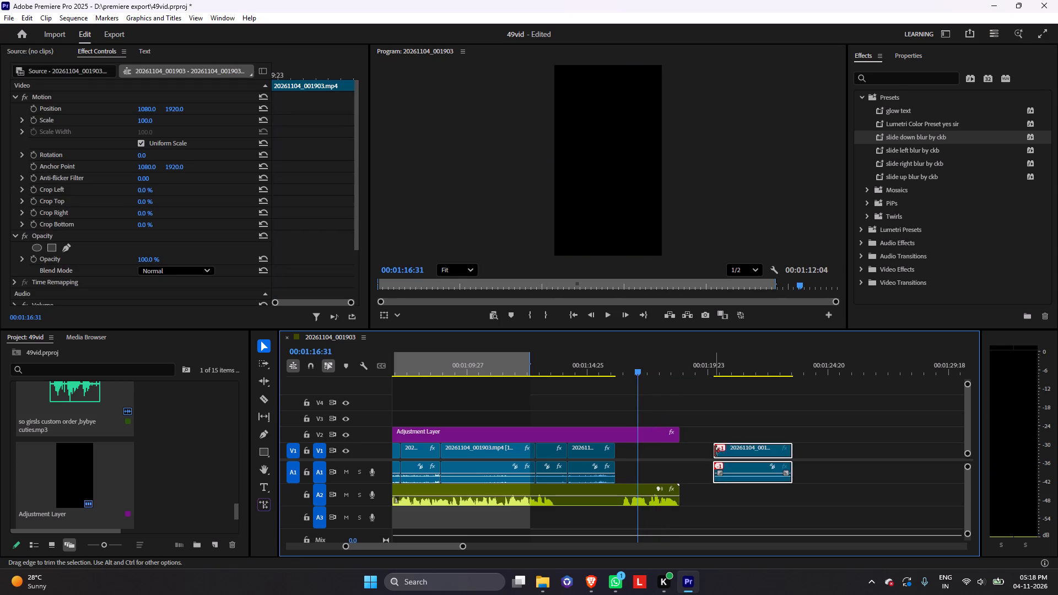
drag(715, 451, 644, 457)
drag(636, 369, 647, 370)
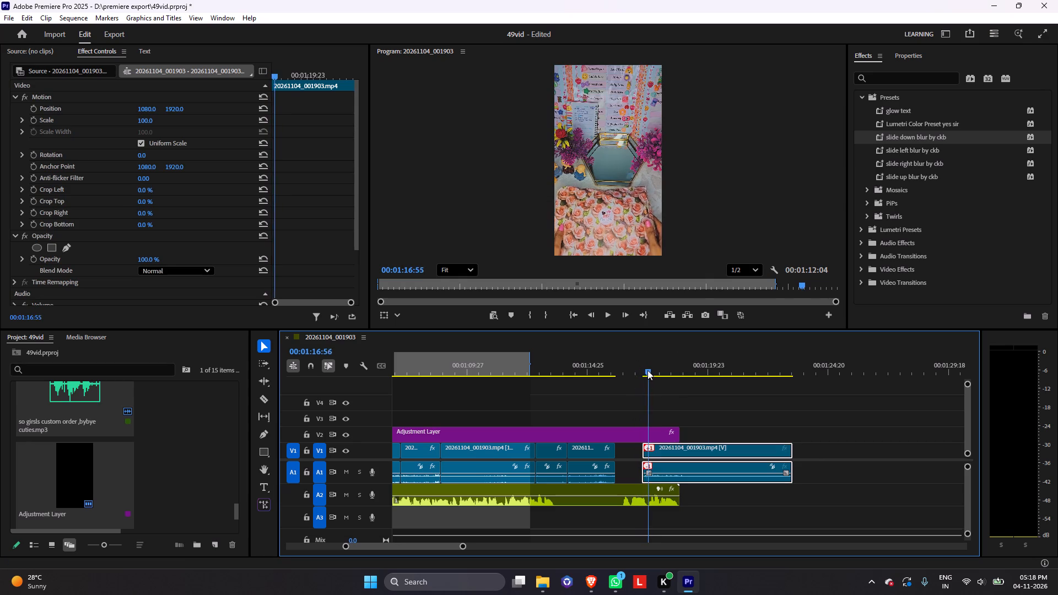
drag(647, 370, 700, 375)
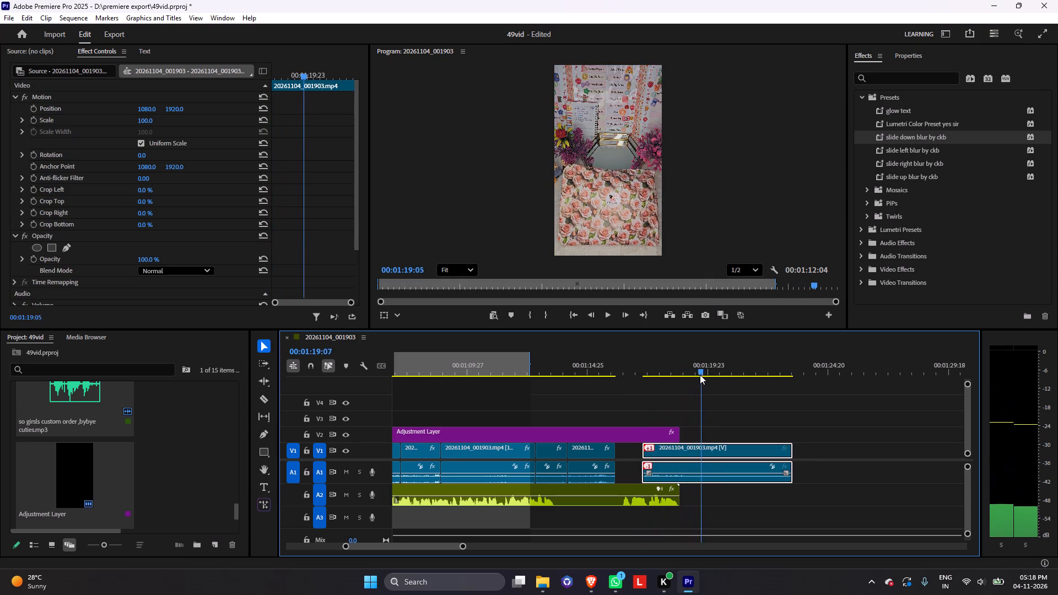
drag(700, 375, 656, 386)
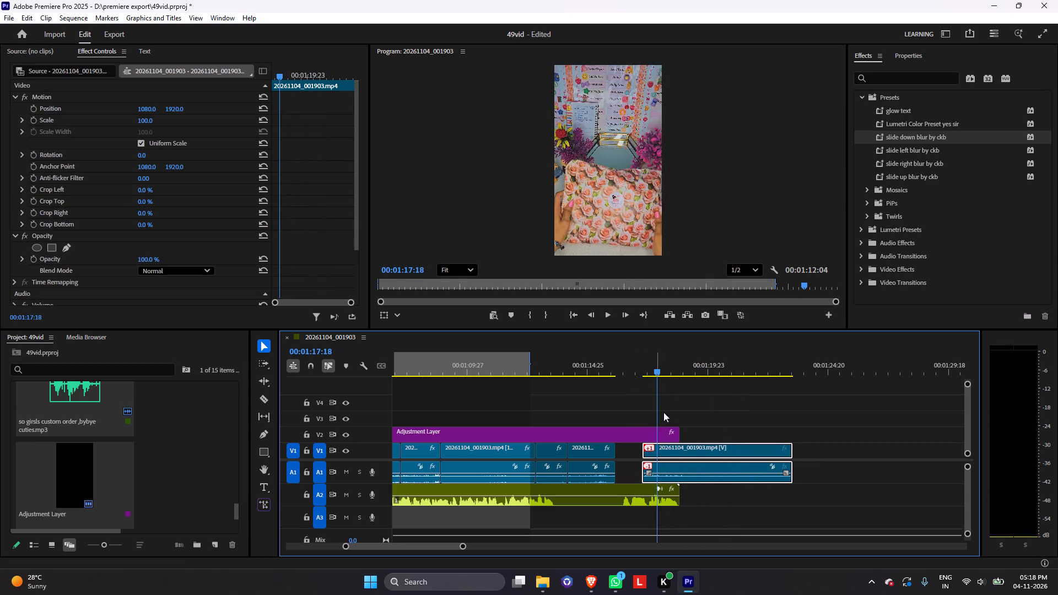
Move the closing clip further later and extend its start back to about 00:01:17:13.
drag(695, 455, 795, 446)
drag(740, 449, 665, 454)
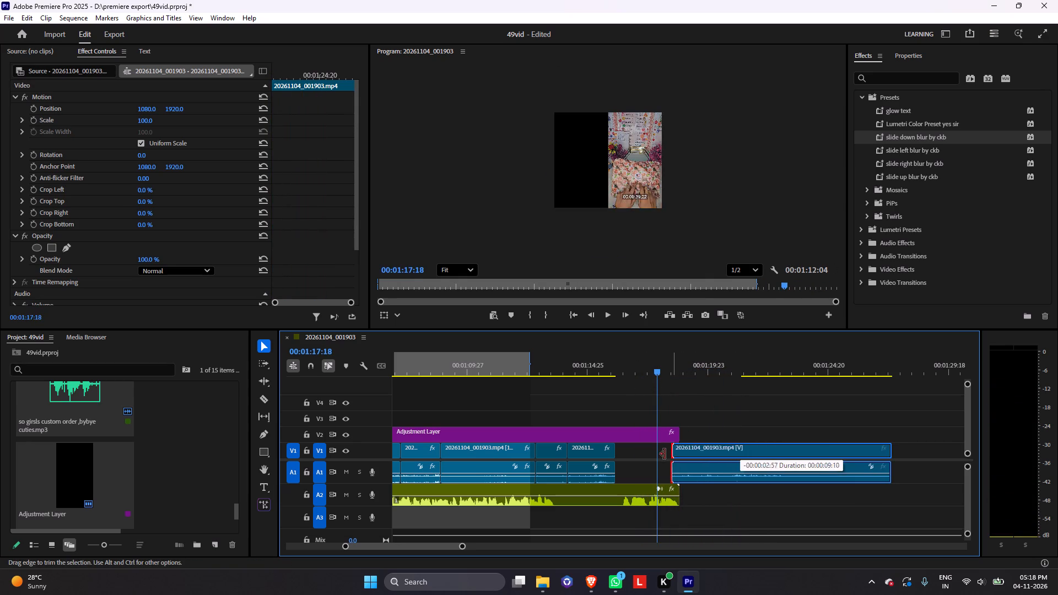
drag(665, 454, 654, 455)
Find the cut point in the extended closing clip and split it at 00:01:18:22.
drag(655, 368, 674, 377)
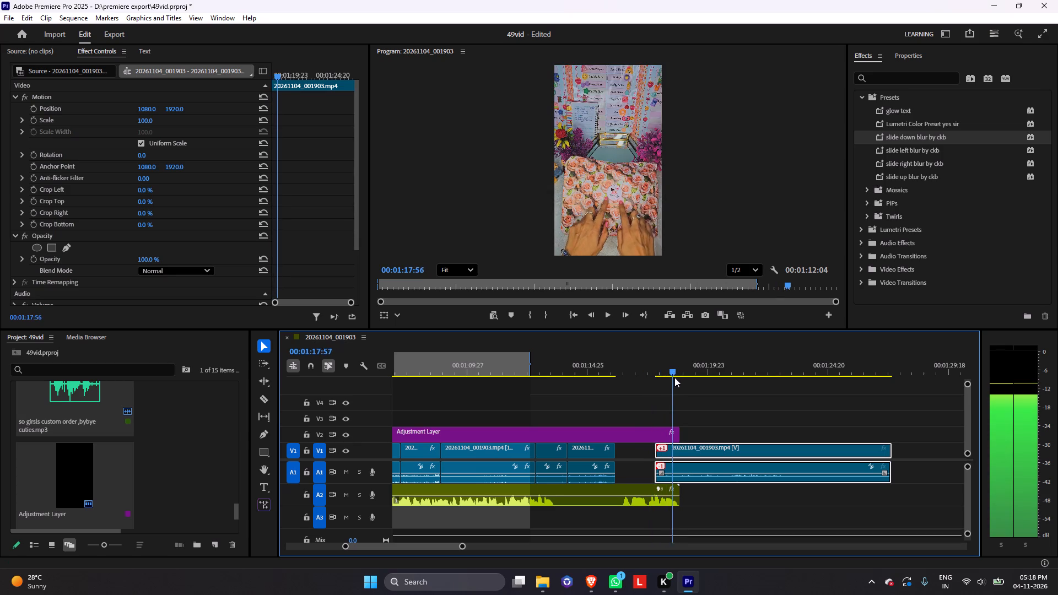
drag(674, 377, 680, 384)
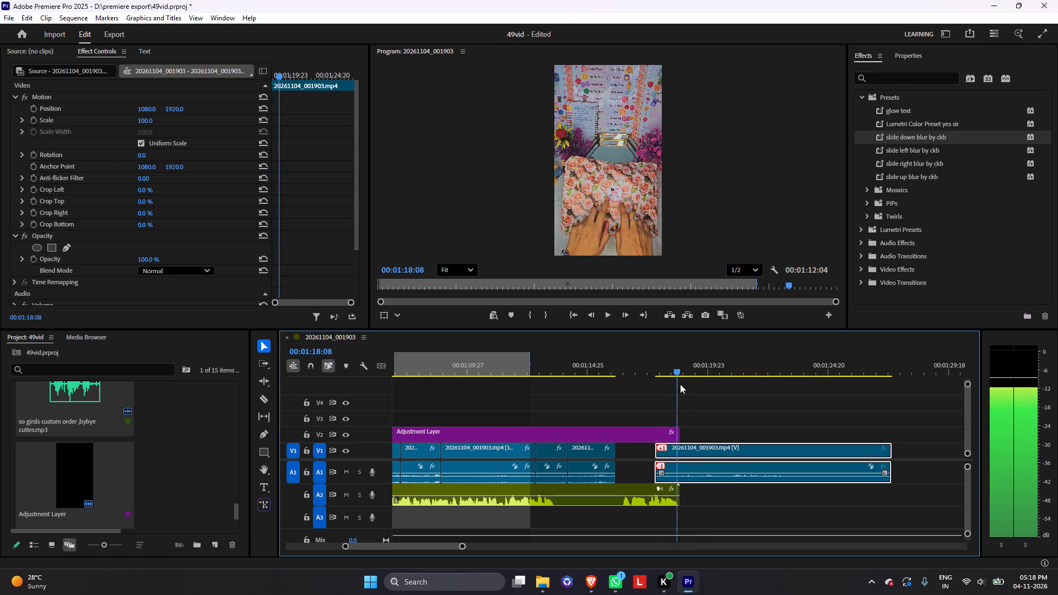
drag(680, 384, 698, 386)
drag(697, 370, 681, 375)
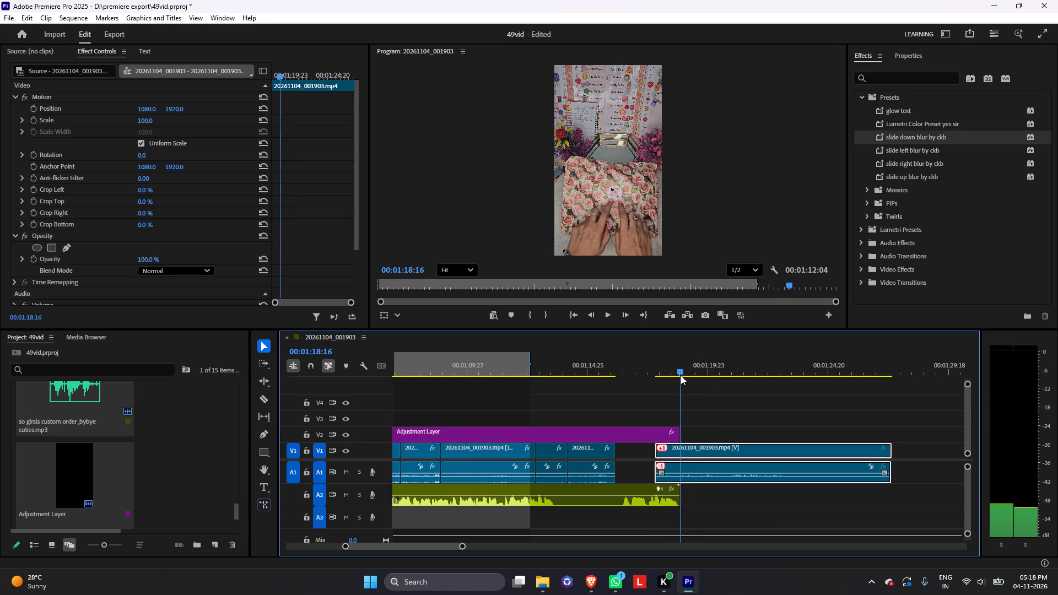
drag(681, 375, 683, 375)
click(708, 443)
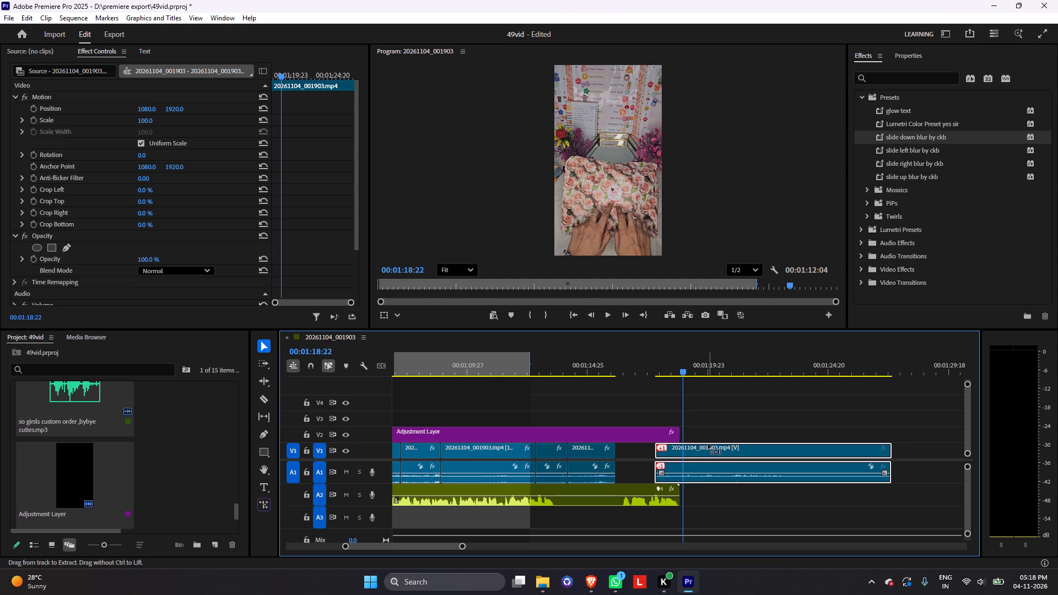
key(ctrl+k)
Find the empty package shot in the second closing piece and ripple-trim the piece's start to 00:01:24:24.
drag(685, 372, 699, 375)
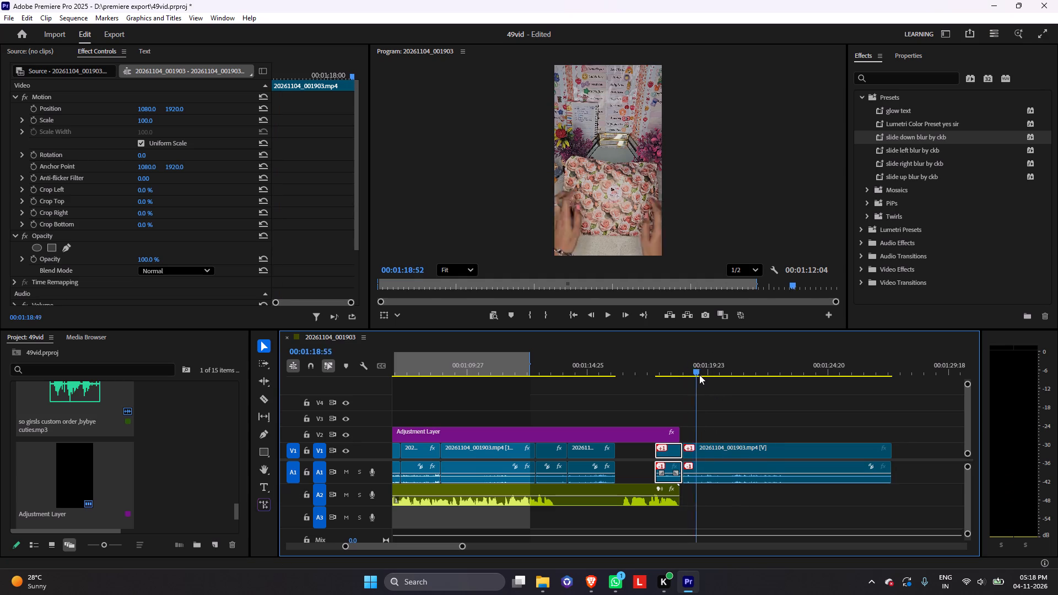
drag(699, 375, 814, 391)
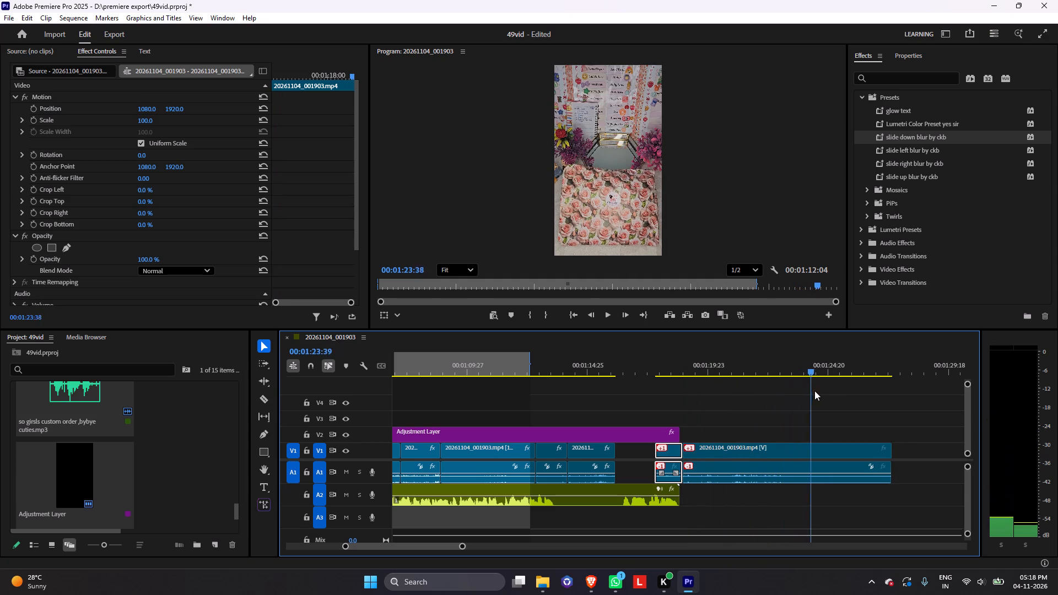
drag(814, 391, 833, 396)
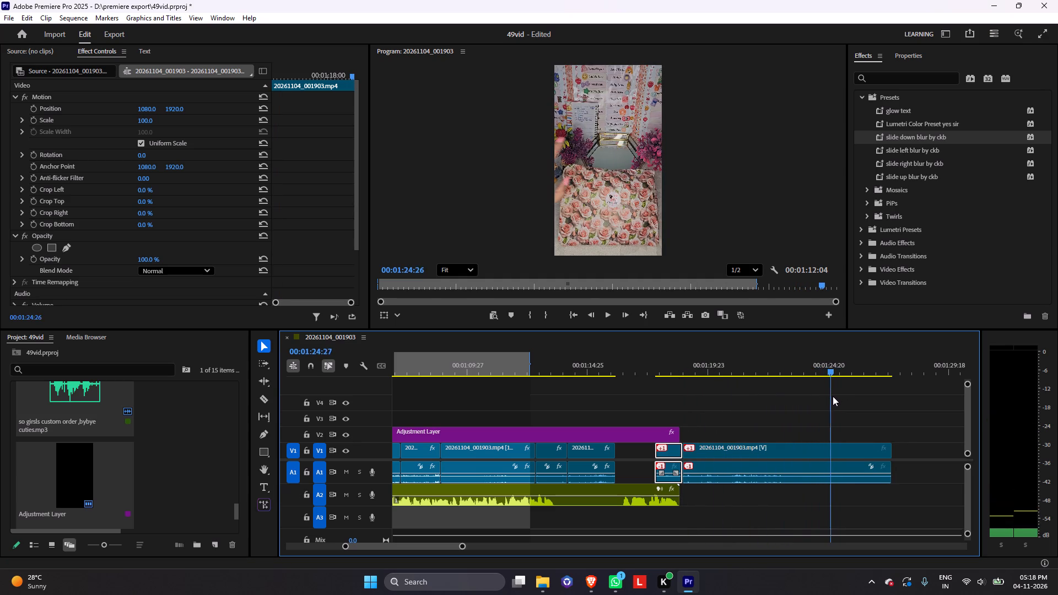
drag(833, 396, 832, 396)
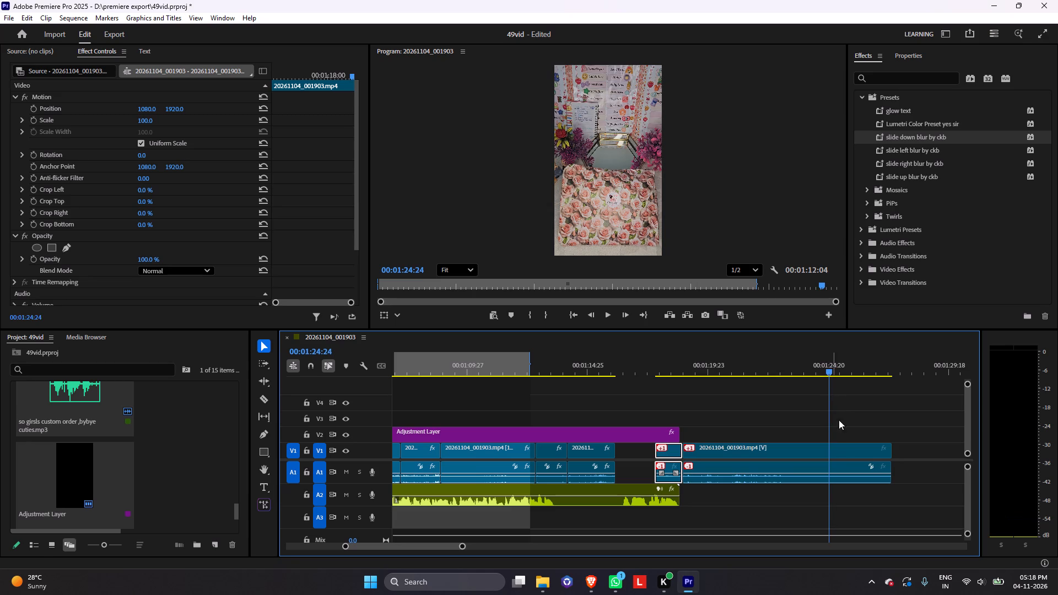
click(846, 447)
key(q)
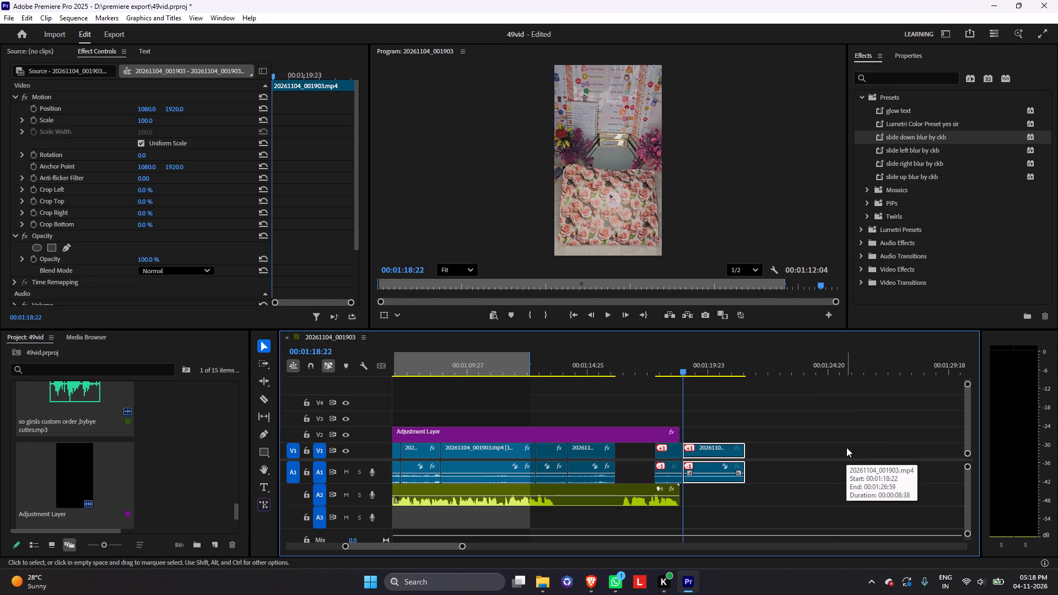
Close the gaps by moving both closing pieces earlier, butting them against the preceding footage in order, with snapping turned on for the second.
drag(671, 454, 646, 455)
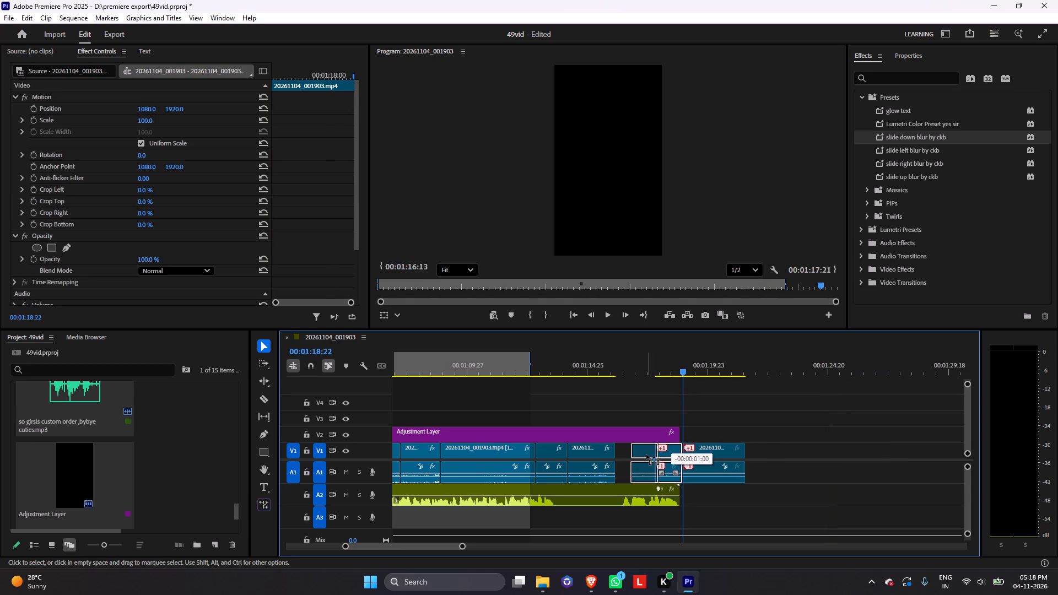
drag(646, 455, 631, 455)
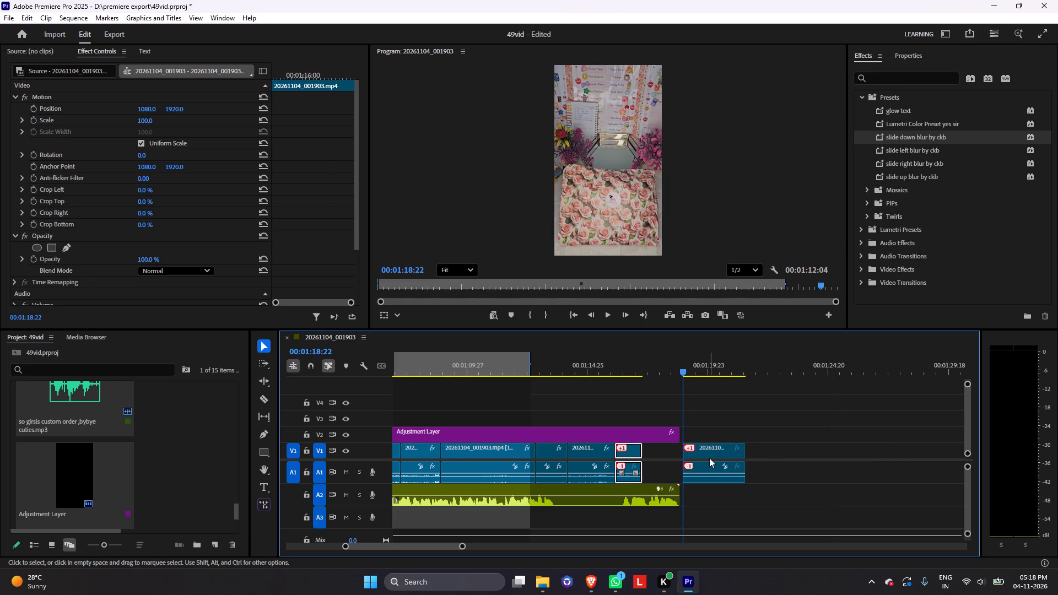
click(311, 359)
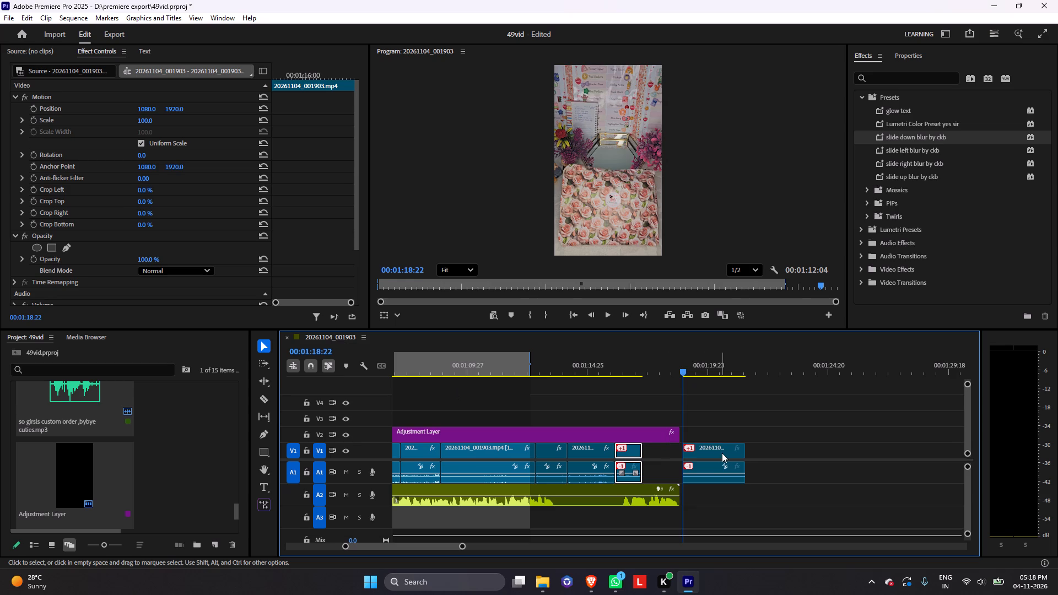
drag(722, 453, 680, 450)
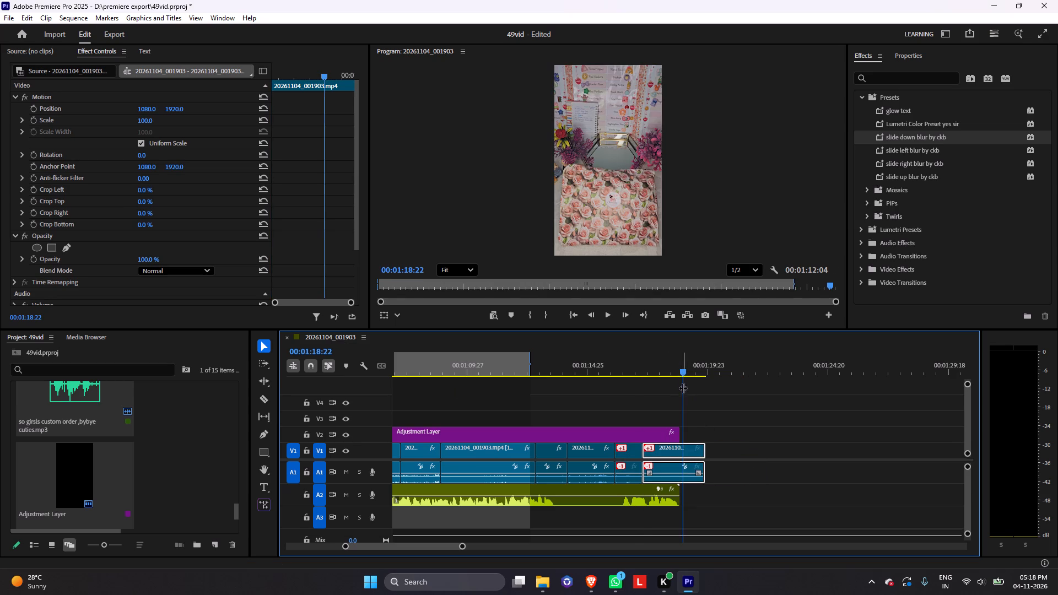
Trim the end of the last closing piece to the music's end at 00:01:18:15 and scrub through the ending.
drag(683, 370, 678, 376)
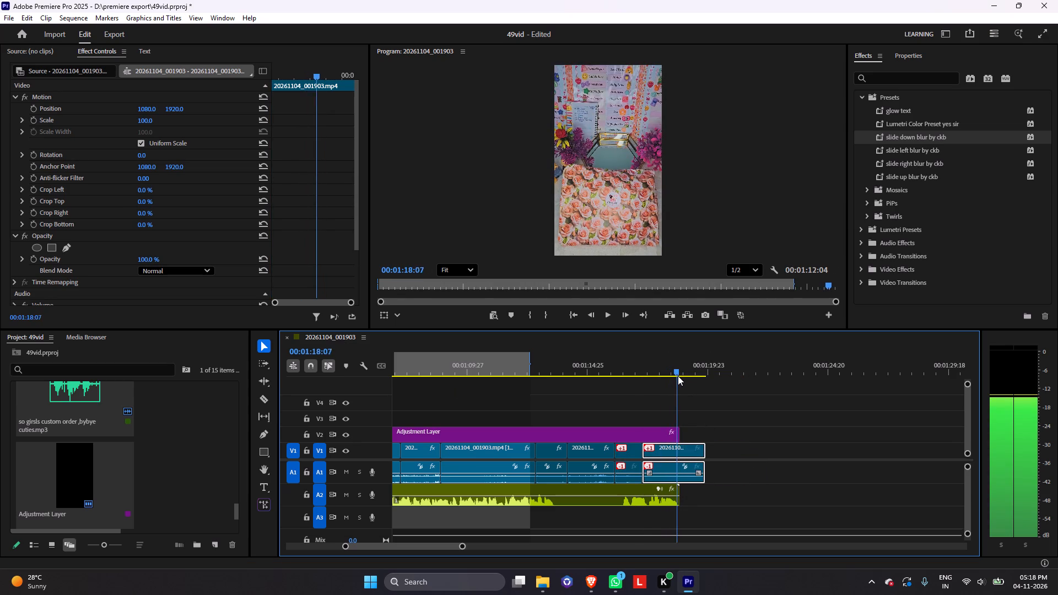
drag(678, 376, 680, 376)
click(701, 447)
drag(704, 450, 699, 451)
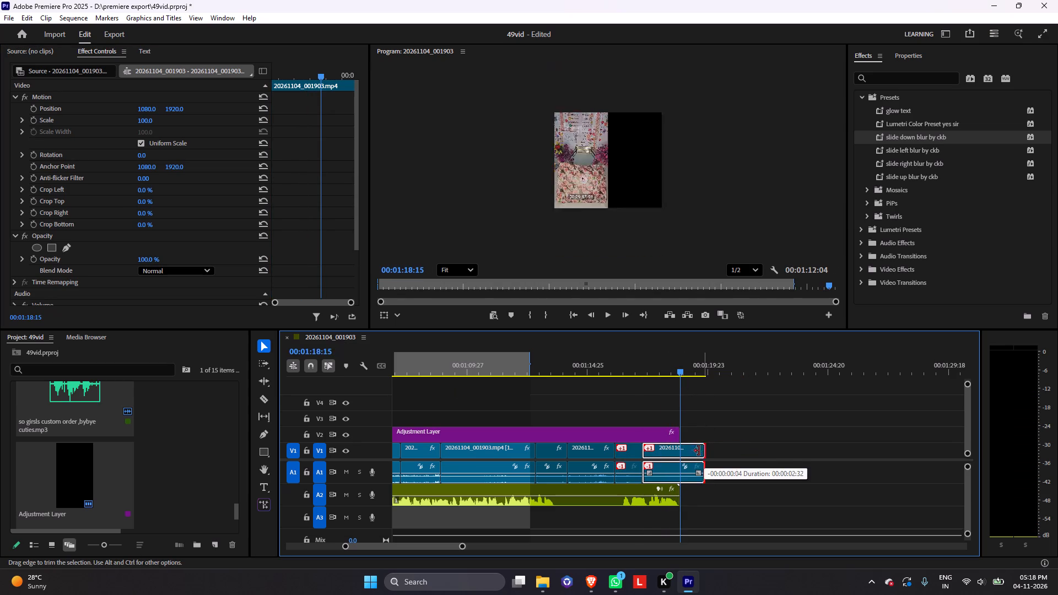
drag(699, 451, 681, 451)
drag(528, 361, 537, 365)
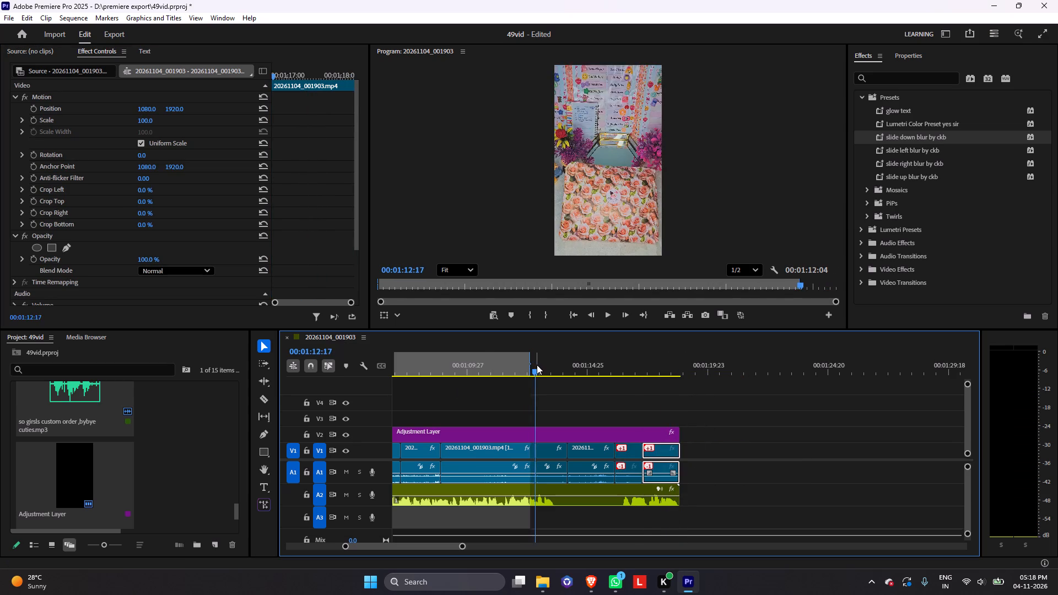
drag(537, 365, 685, 402)
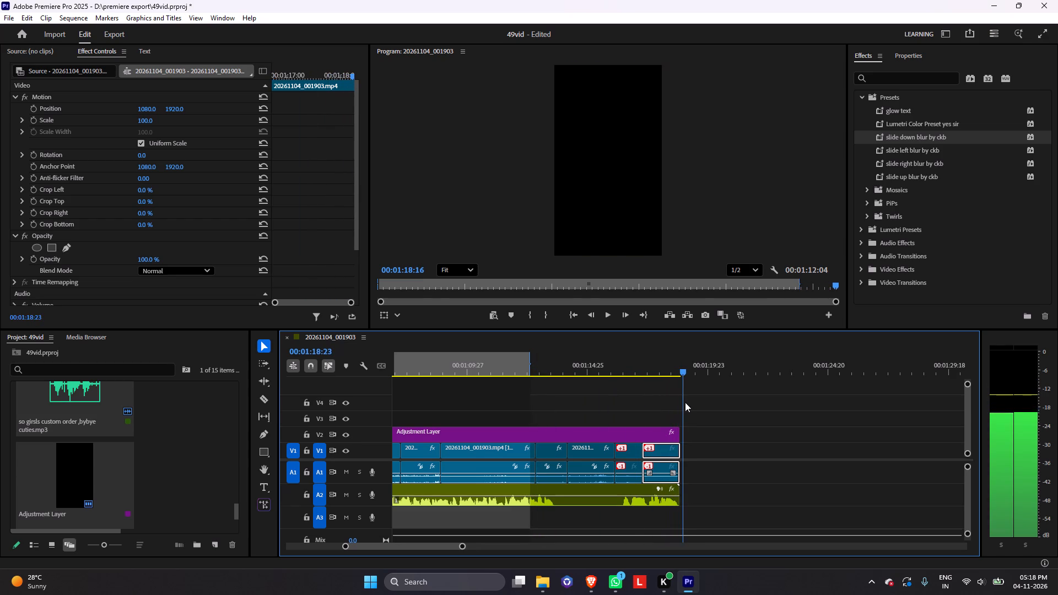
drag(685, 402, 685, 403)
Unlink the last clip's video from its audio and trim one frame off the video's end, flush with the adjustment layer at 00:01:18:15.
drag(462, 546, 625, 551)
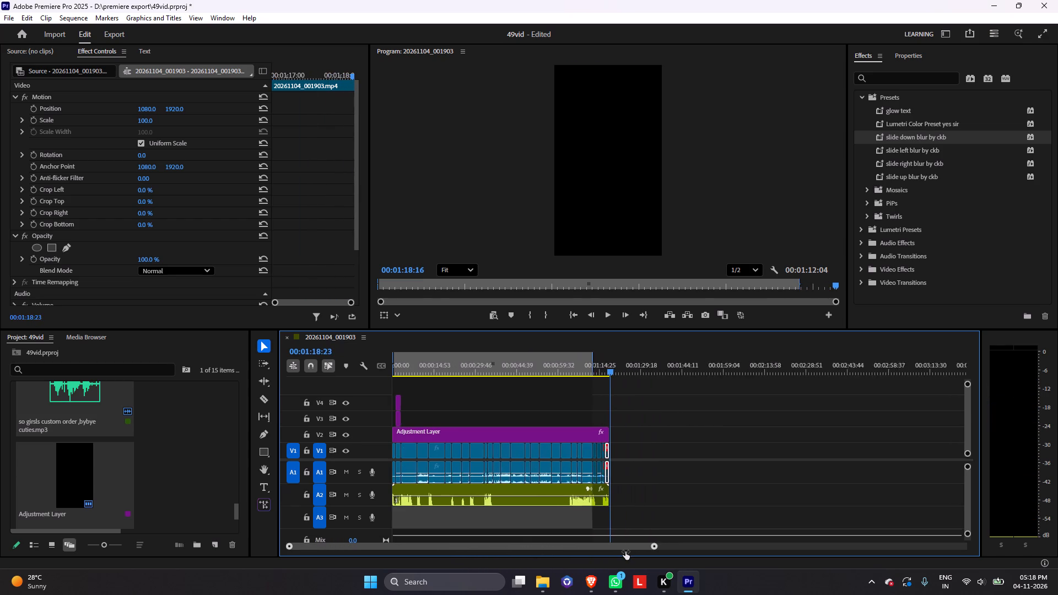
drag(625, 551, 419, 553)
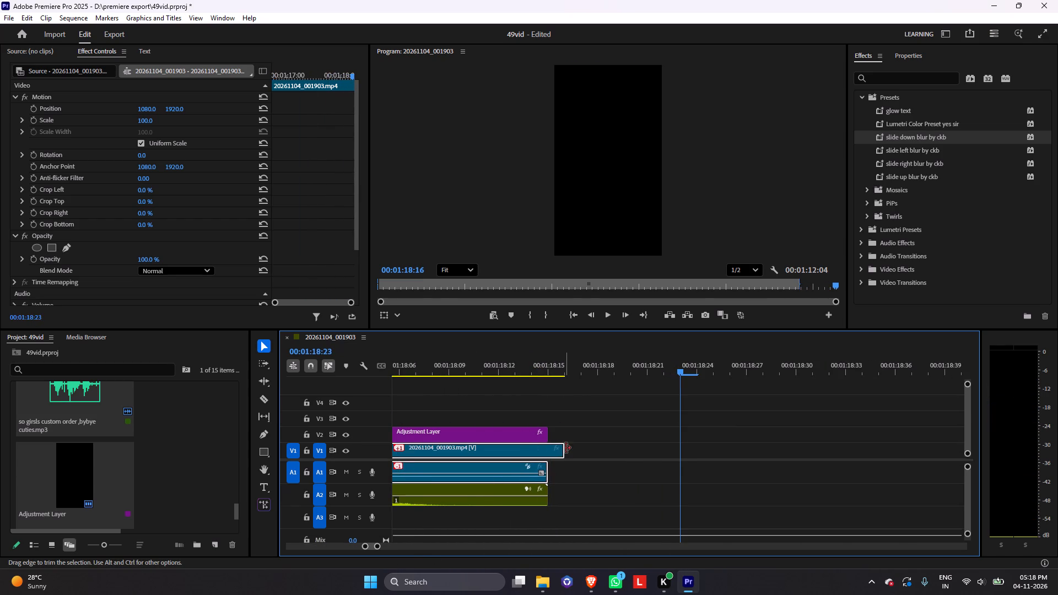
click(565, 448)
click(594, 469)
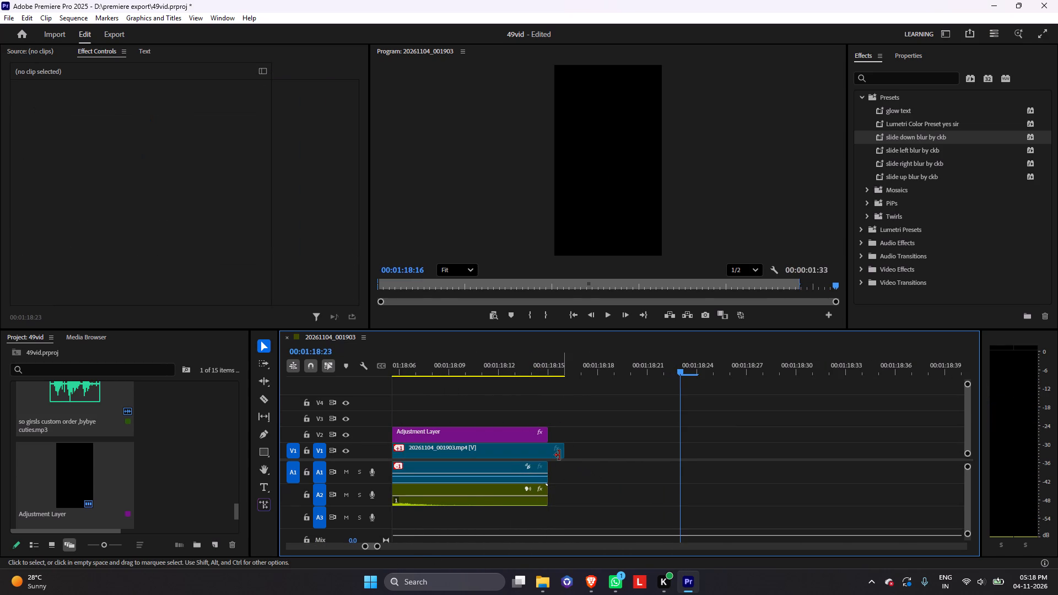
drag(562, 453, 569, 453)
click(592, 480)
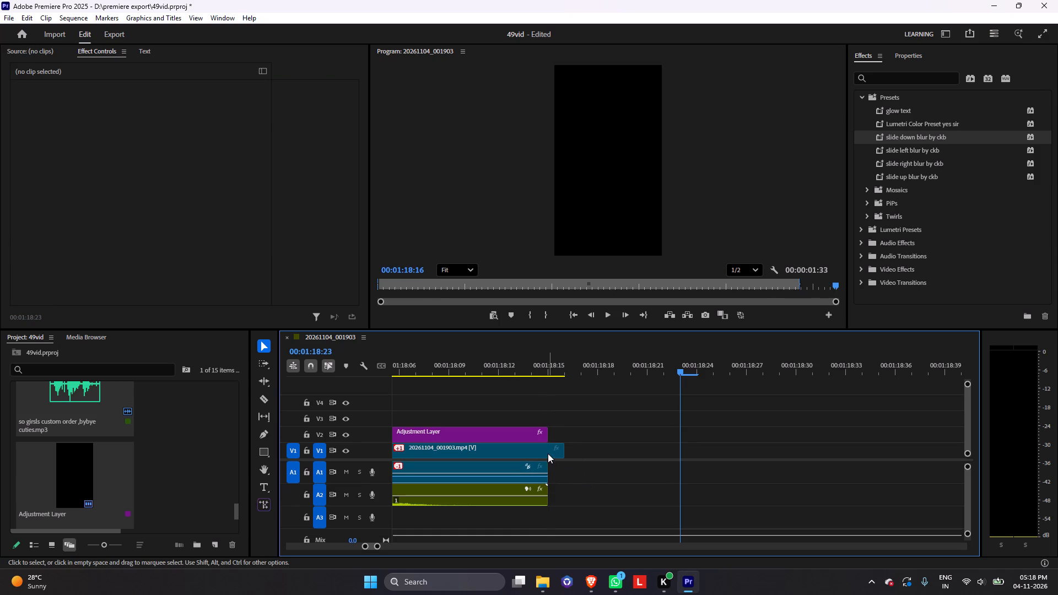
click(548, 453)
key(ctrl+l)
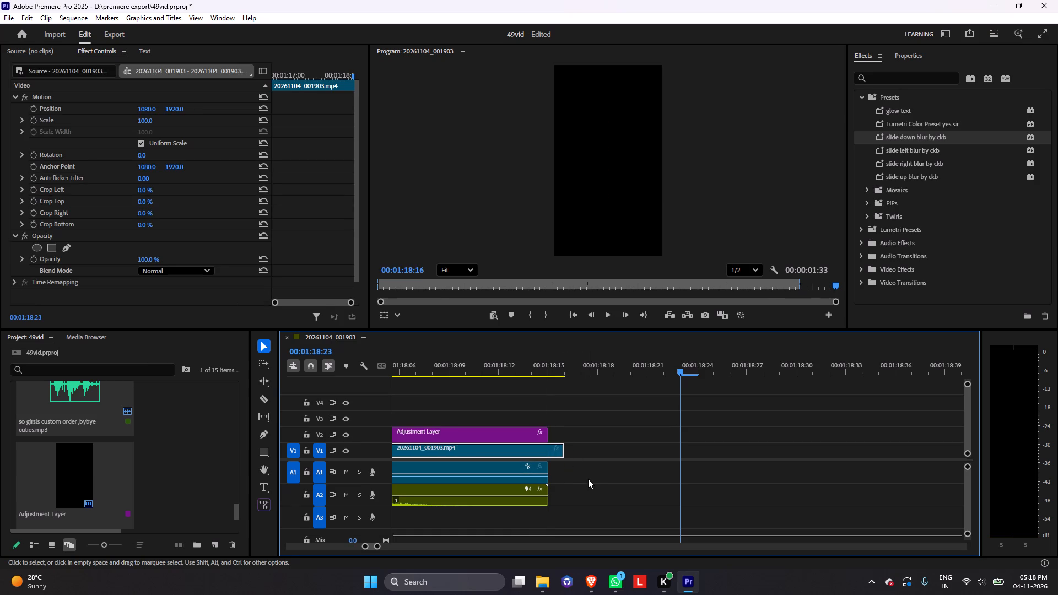
click(586, 479)
click(542, 451)
drag(566, 451, 555, 452)
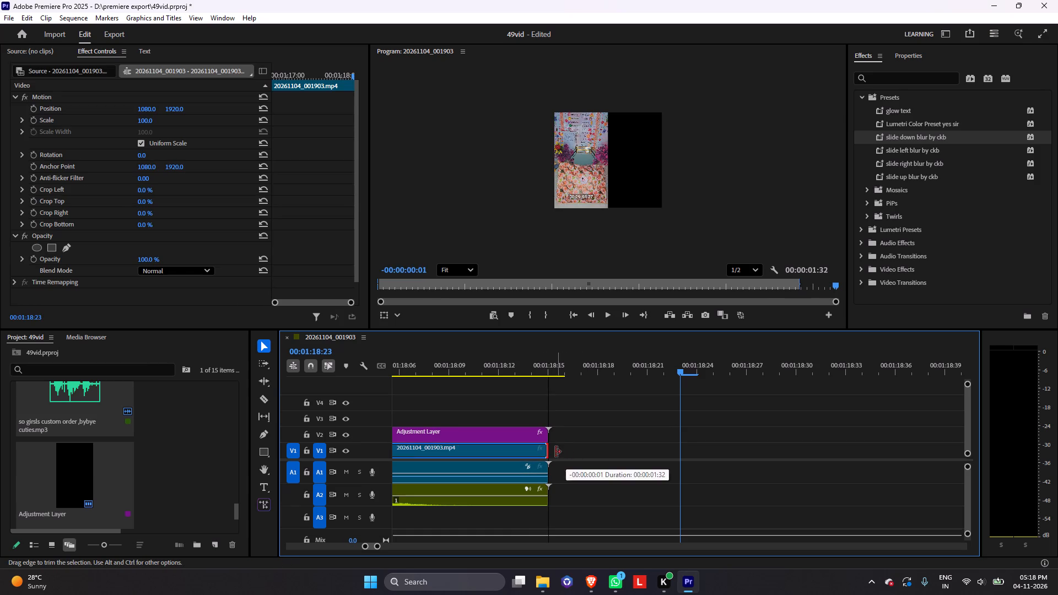
drag(555, 452, 554, 452)
click(575, 456)
drag(681, 370, 548, 394)
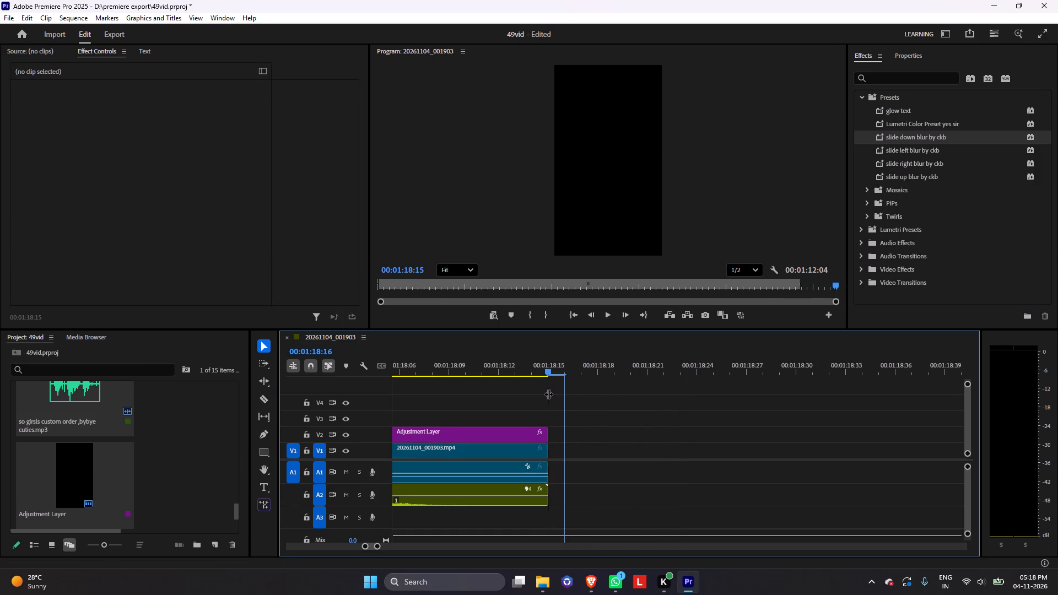
drag(548, 394, 538, 396)
drag(532, 370, 548, 375)
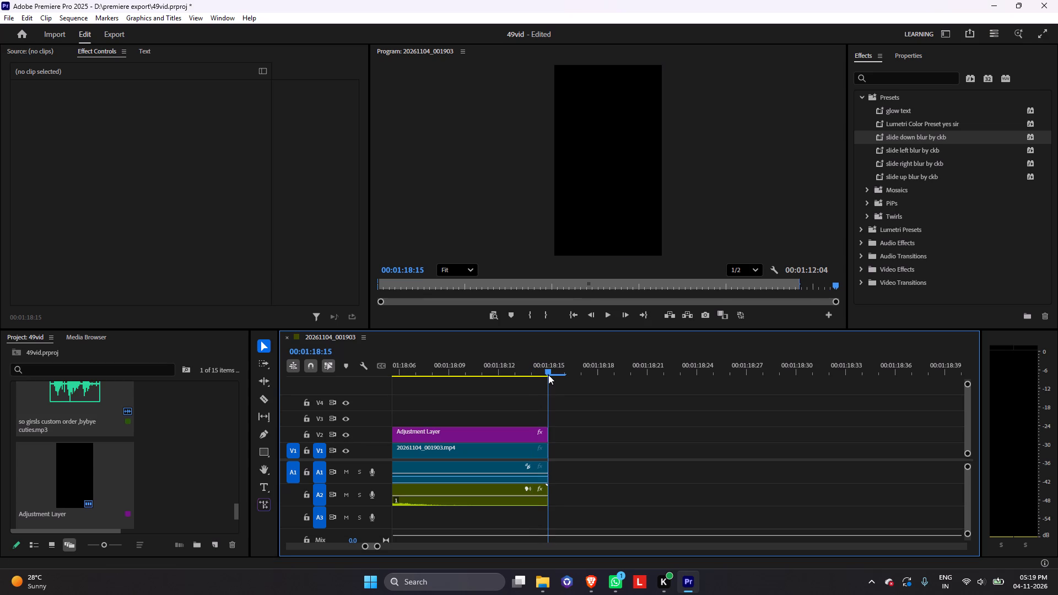
Extend the sequence's Out point to the end of the edit at 00:01:18:15.
drag(380, 546, 460, 548)
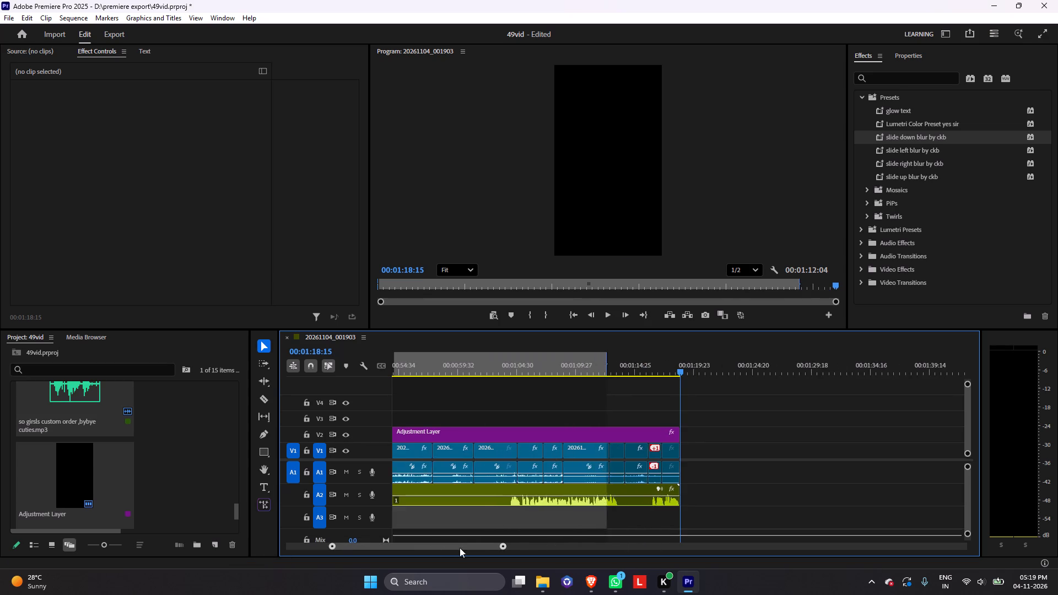
drag(422, 547, 288, 539)
drag(465, 545, 510, 542)
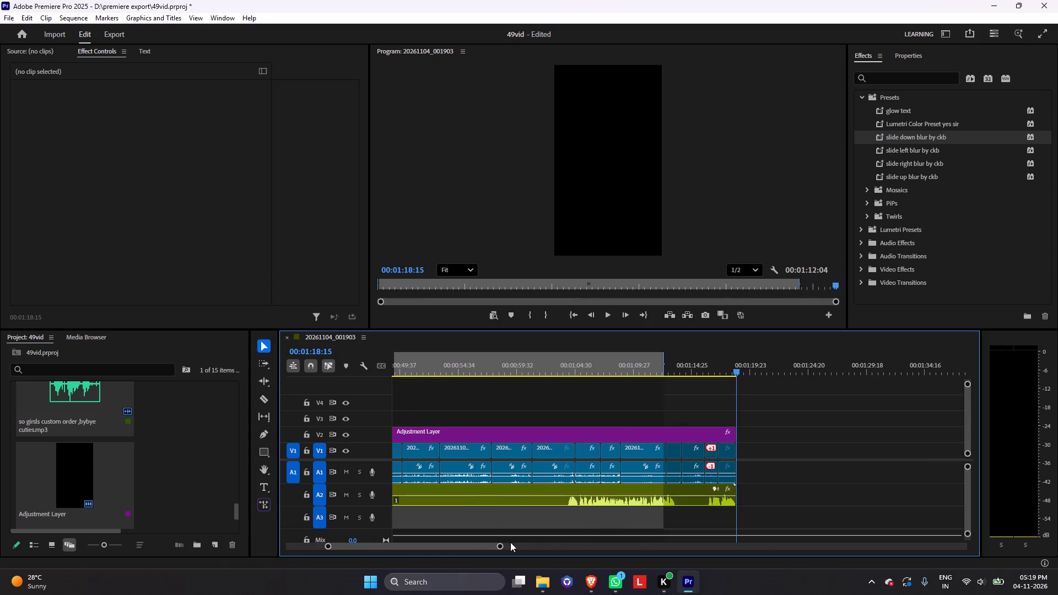
drag(510, 542, 514, 542)
click(663, 367)
drag(665, 363, 672, 364)
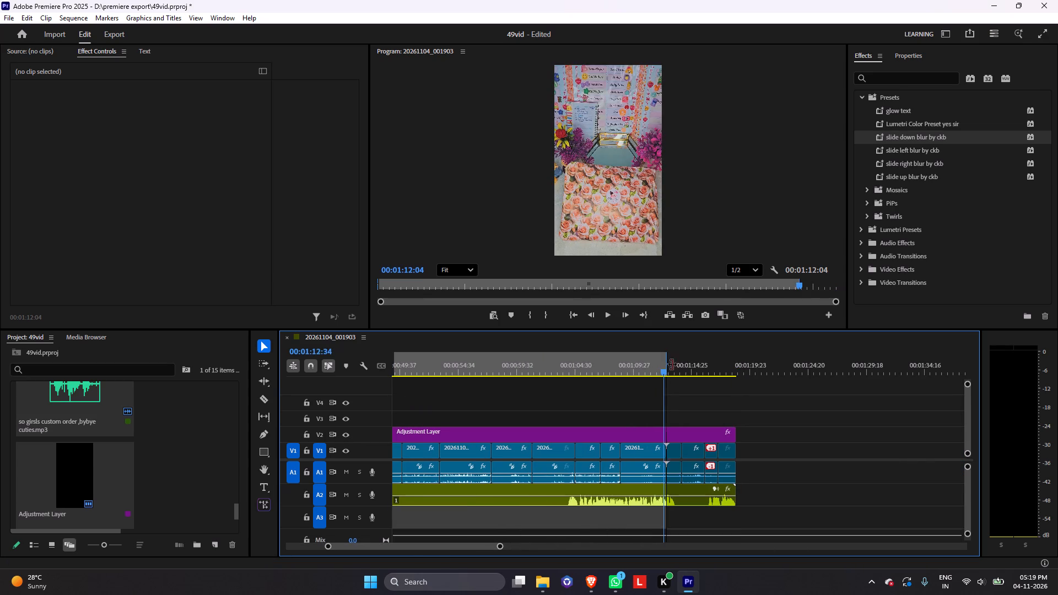
drag(672, 364, 735, 376)
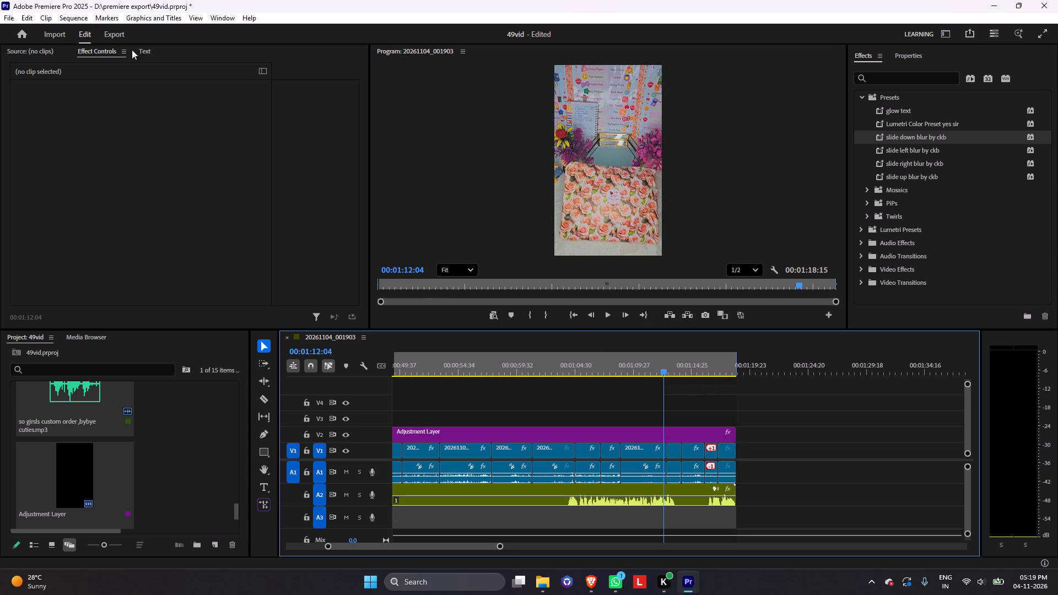
Export the marked range of the sequence as a media file named 49 vid.
click(115, 29)
drag(346, 87, 233, 90)
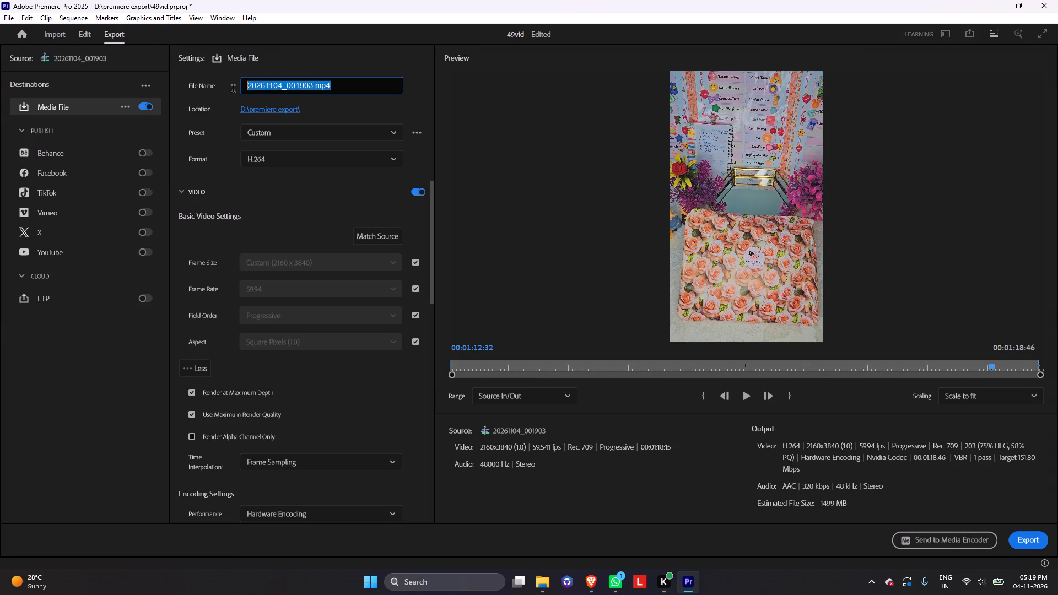
key(BackSpace)
key(4)
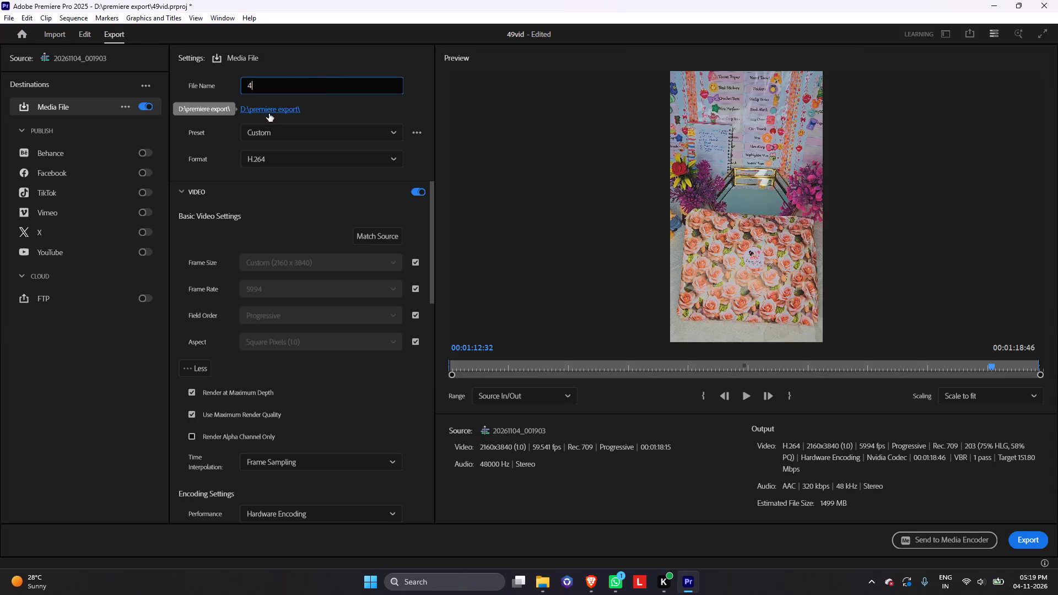
text(9)
key(space)
key(v)
key(i)
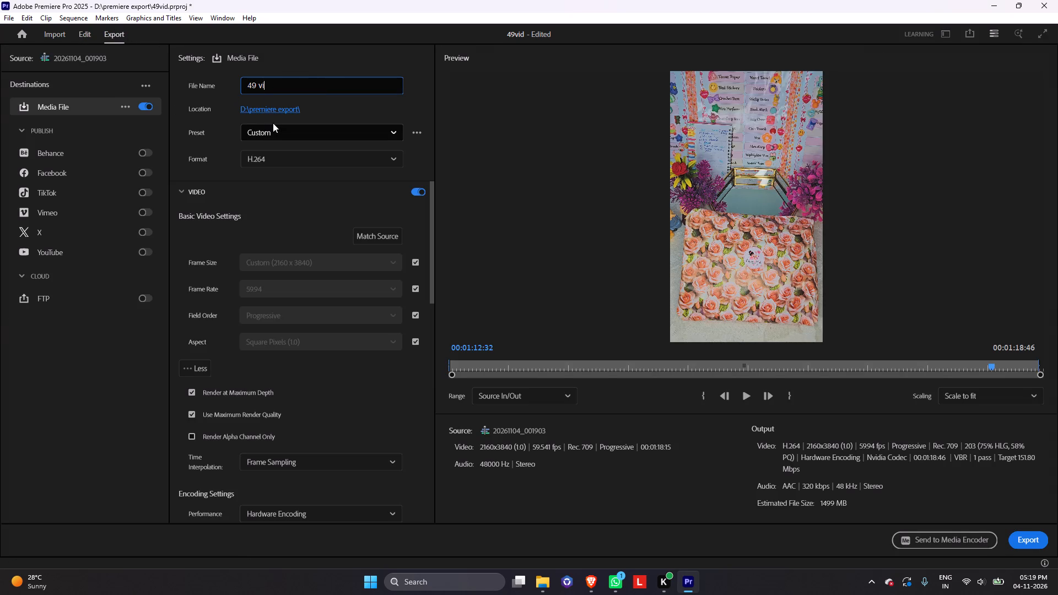
key(d)
key(space)
click(1025, 543)
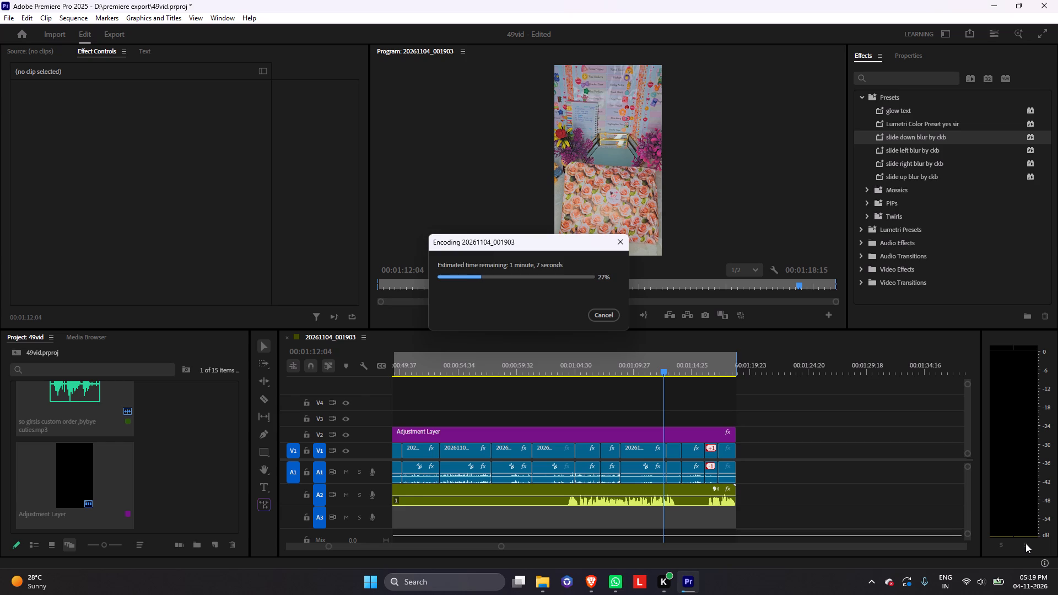
right_click(1025, 543)
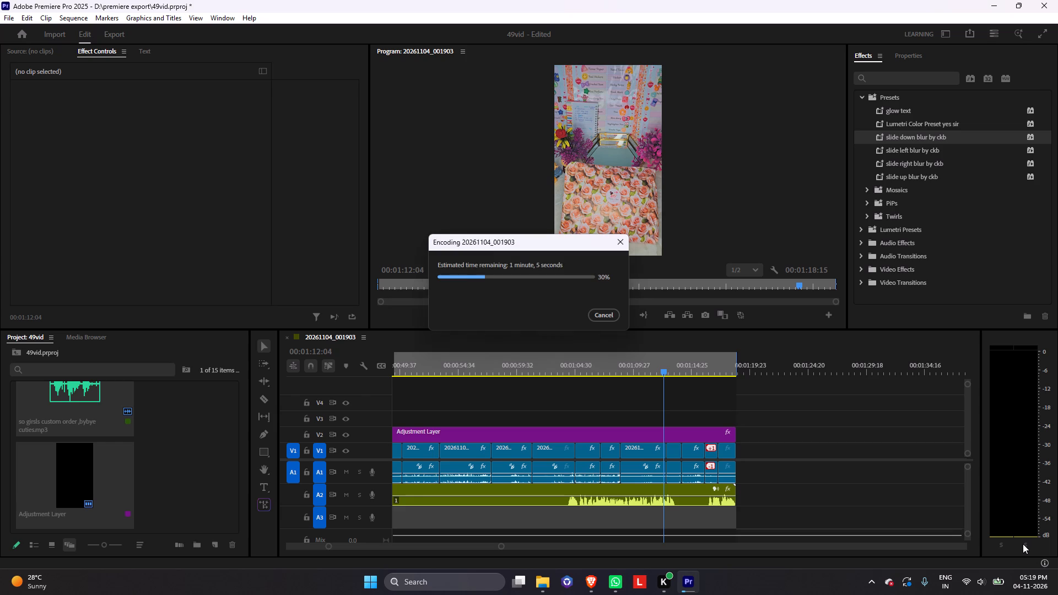
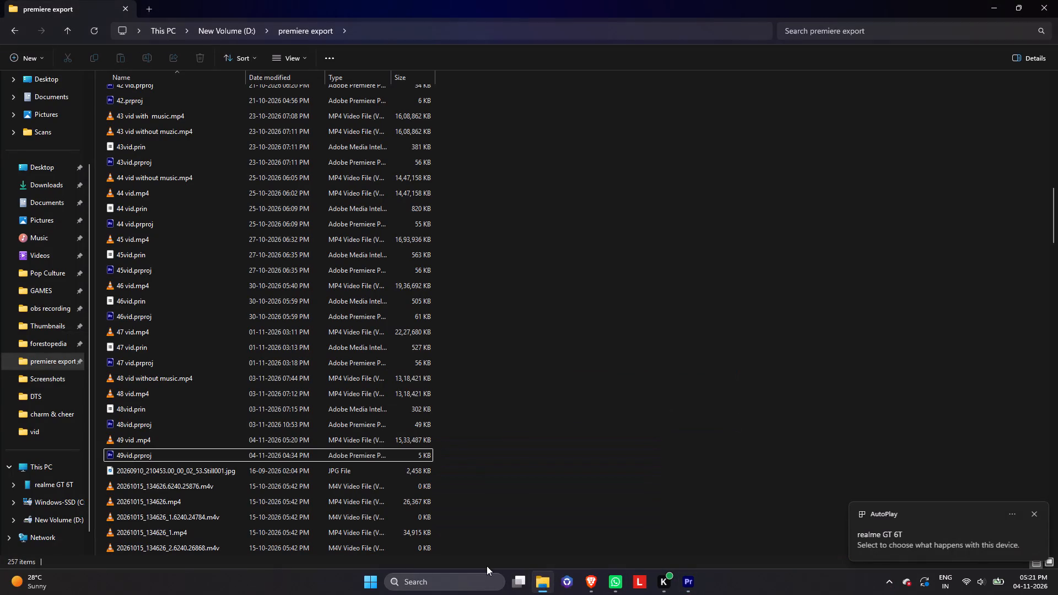
Copy the exported 49 vid .mp4 from the premiere export folder to the realme GT 6T phone's internal shared storage.
click(133, 445)
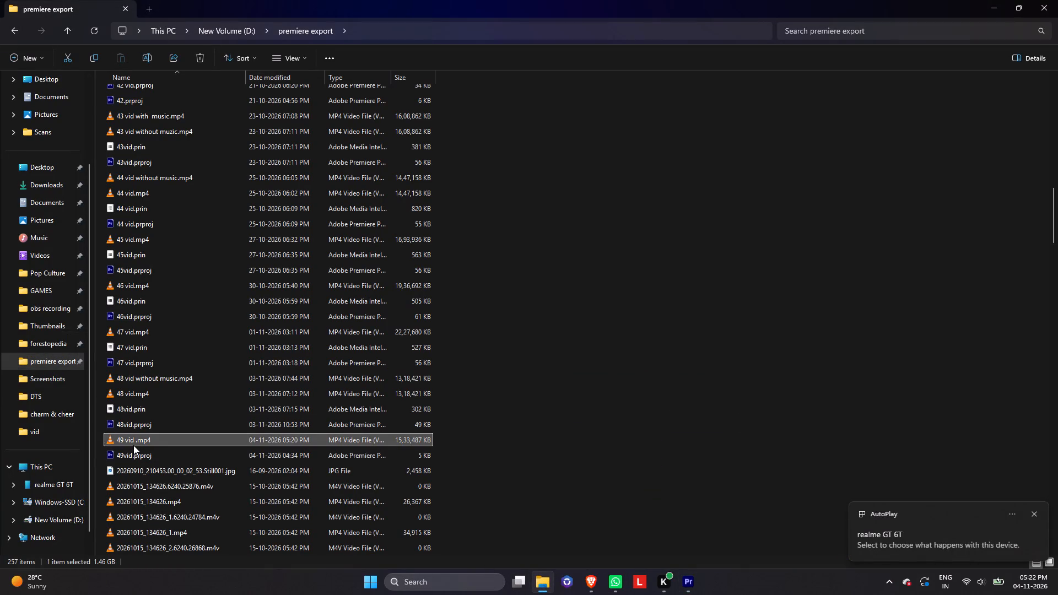
key(ctrl+c)
click(54, 477)
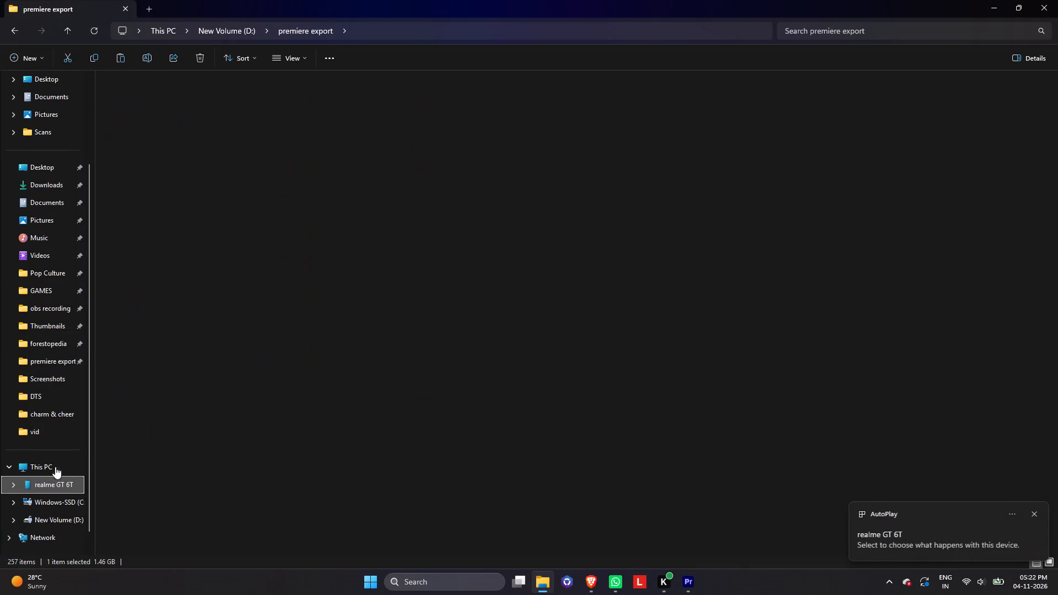
double_click(136, 98)
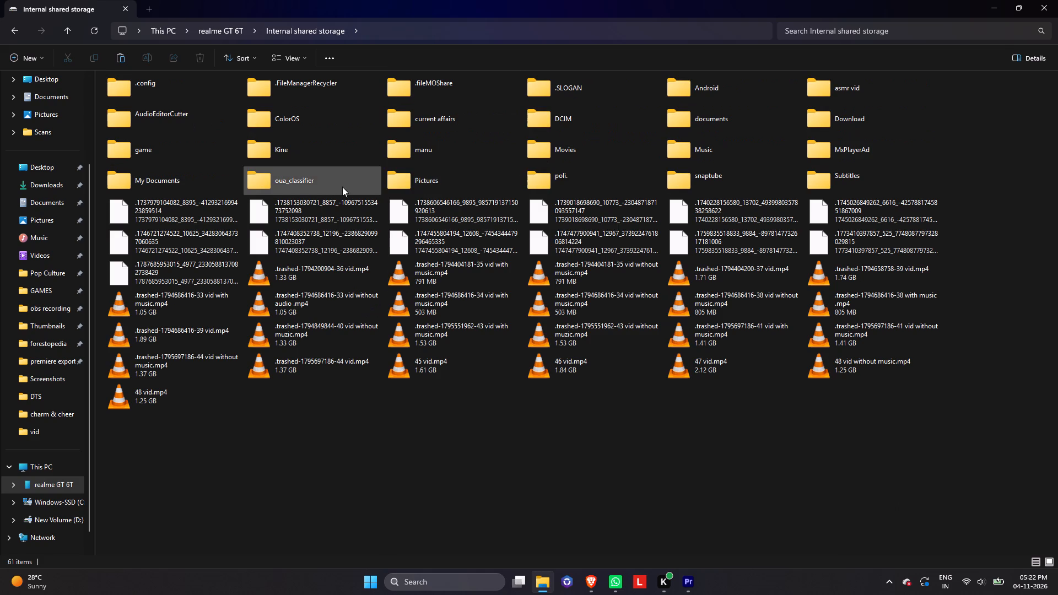
key(ctrl+v)
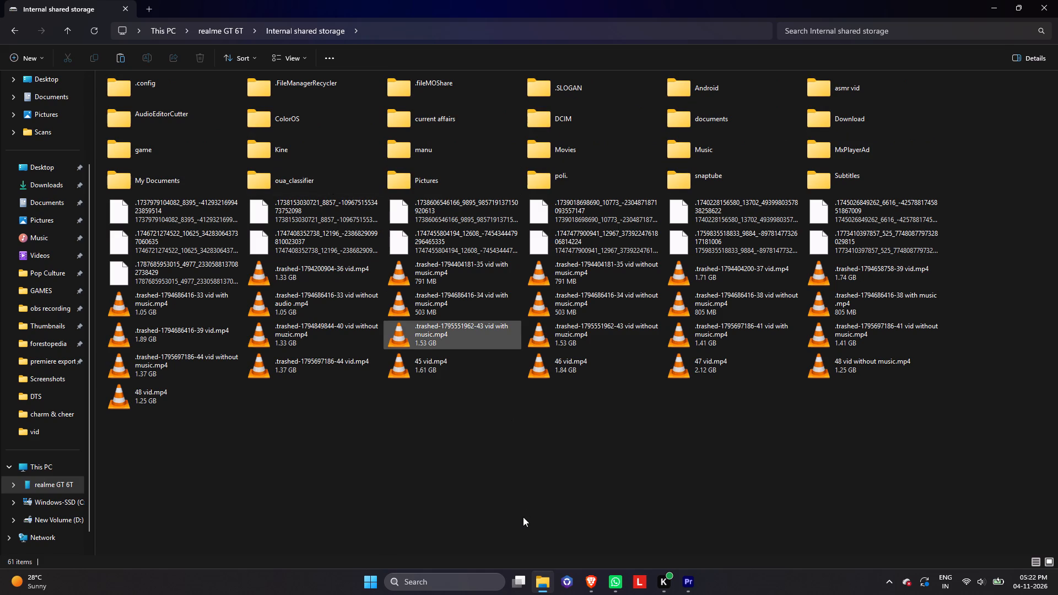